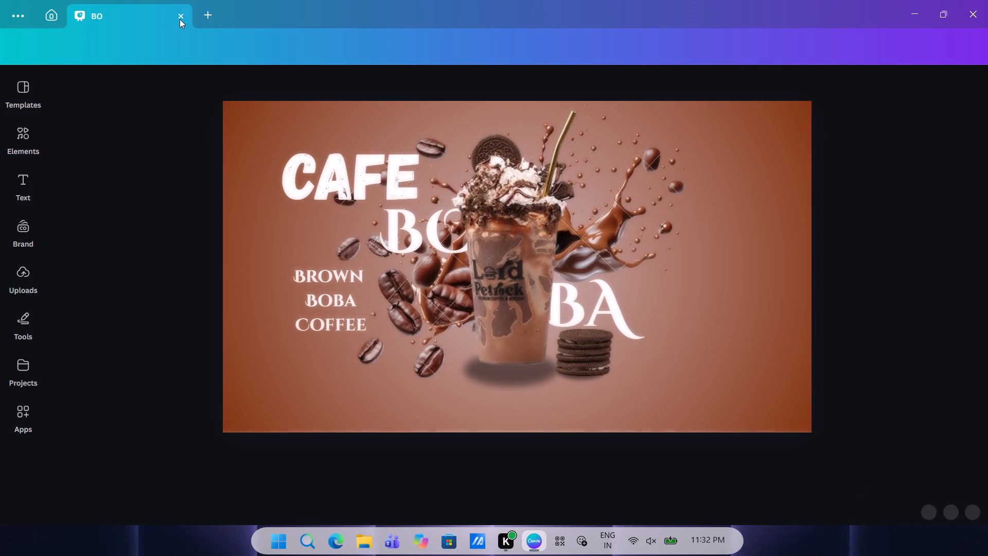
Close the open BO presentation design.
left_click(431, 295)
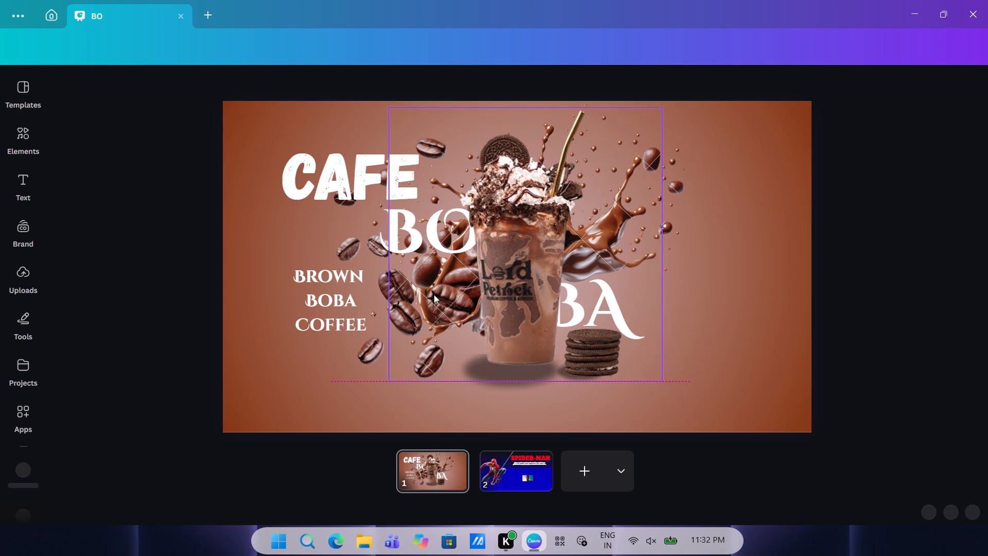
left_click(326, 388)
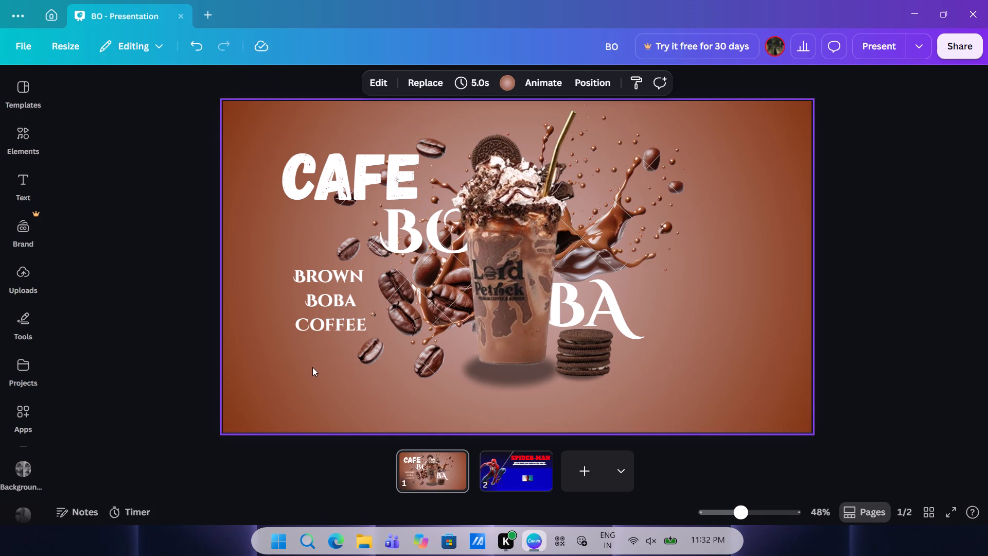
left_click(180, 16)
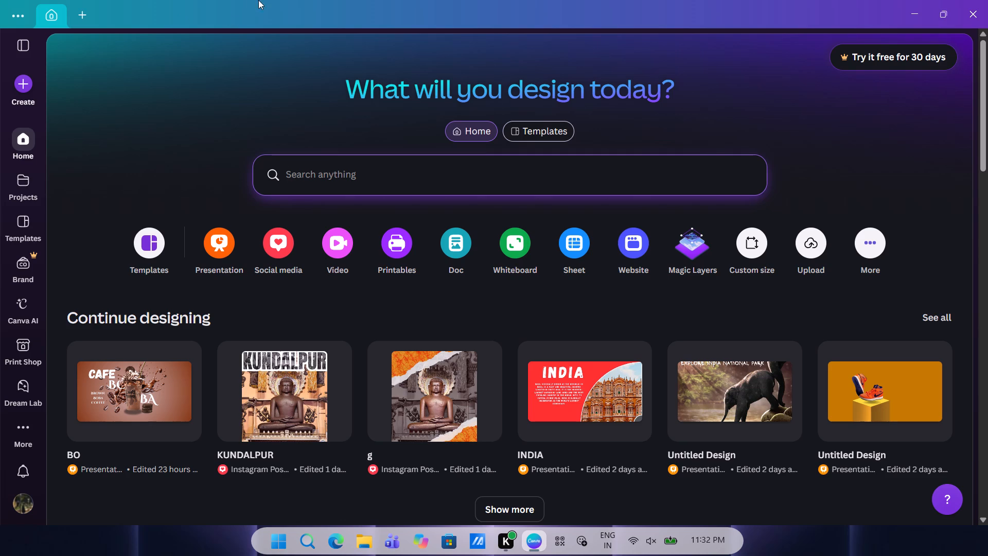
Create a new blank Presentation (16:9) design at 1920 × 1080 px.
left_click(24, 83)
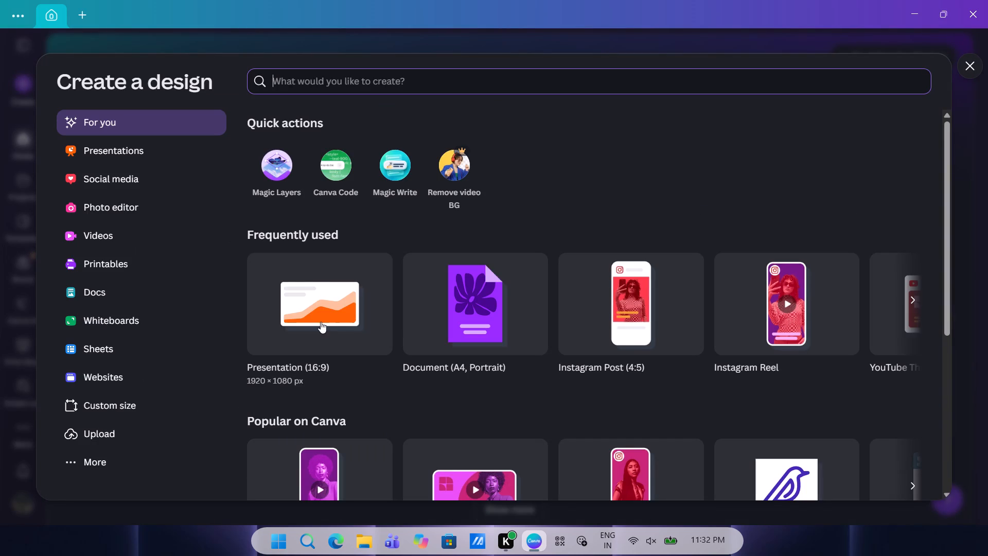
left_click(321, 322)
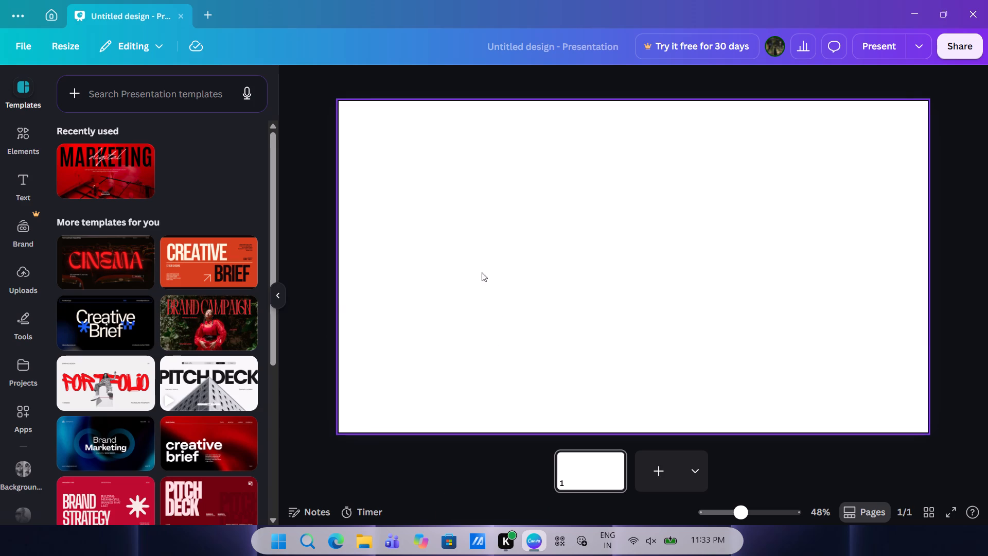
Set the blank page's background colour to solid black from the default colours.
left_click(546, 236)
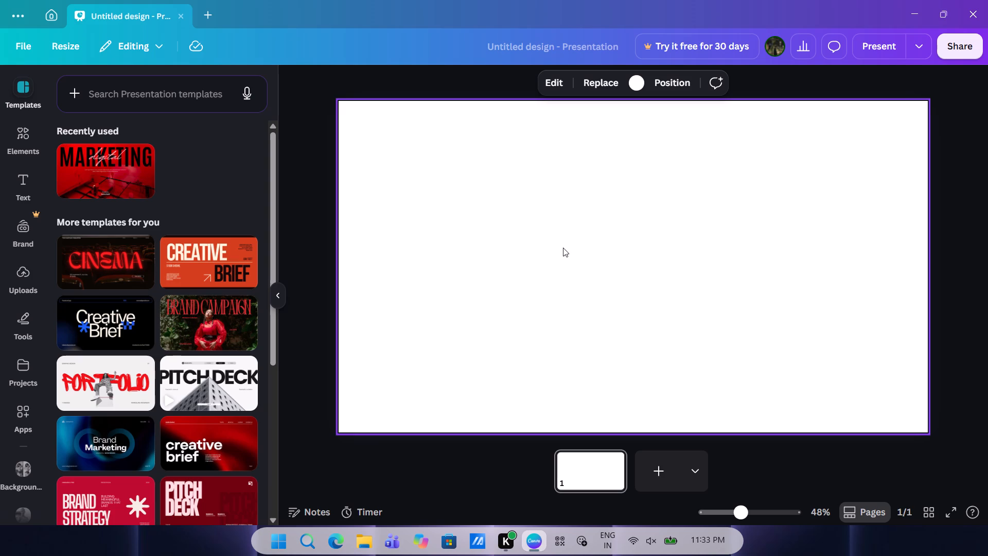
left_click(633, 83)
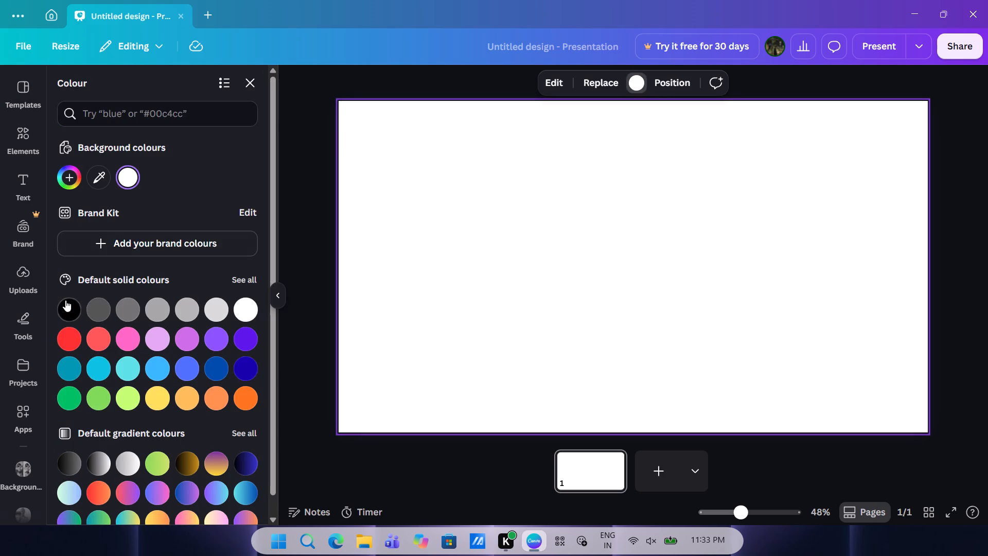
left_click(65, 300)
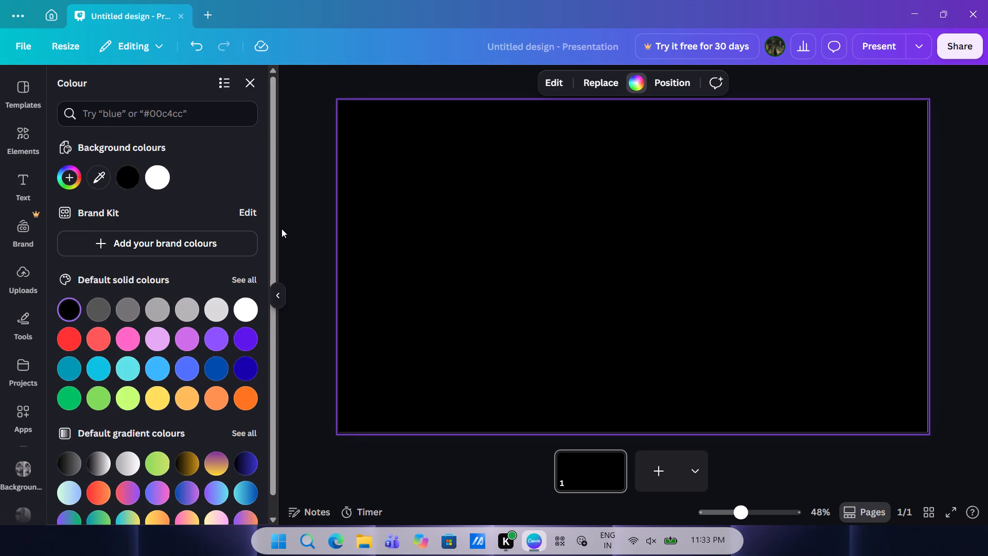
left_click(281, 229)
Search the elements library for "chips" and look through the results.
left_click(144, 100)
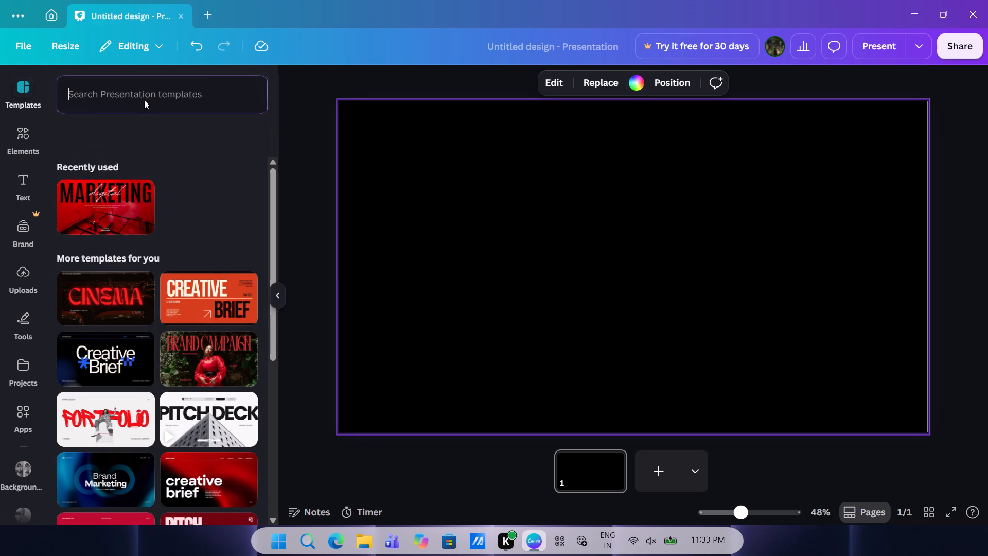
left_click(20, 134)
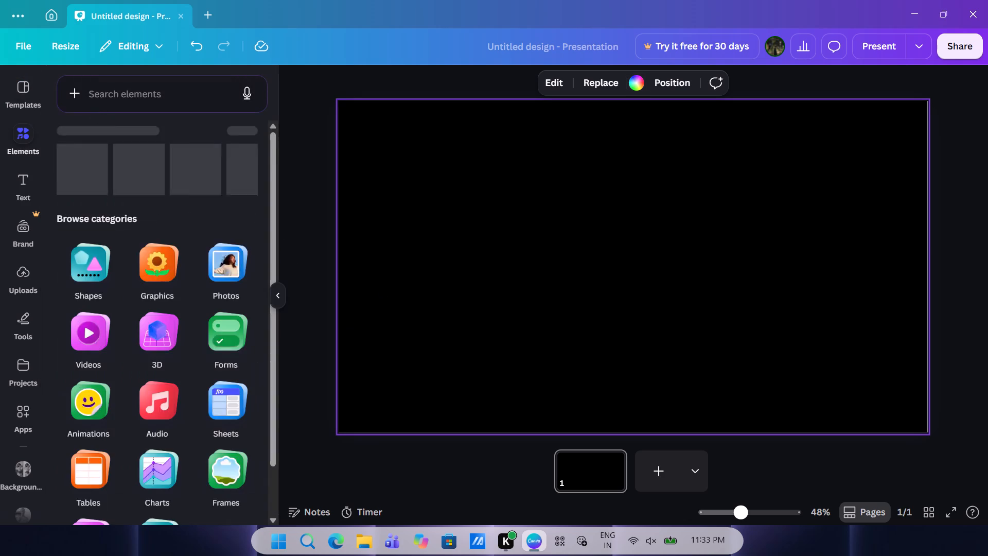
left_click(109, 101)
type("chips")
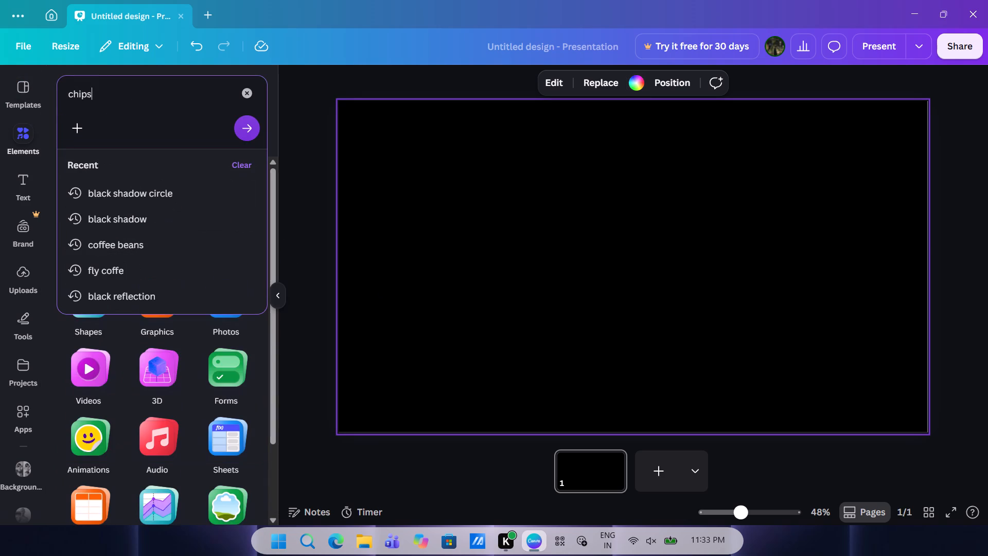
key("Return")
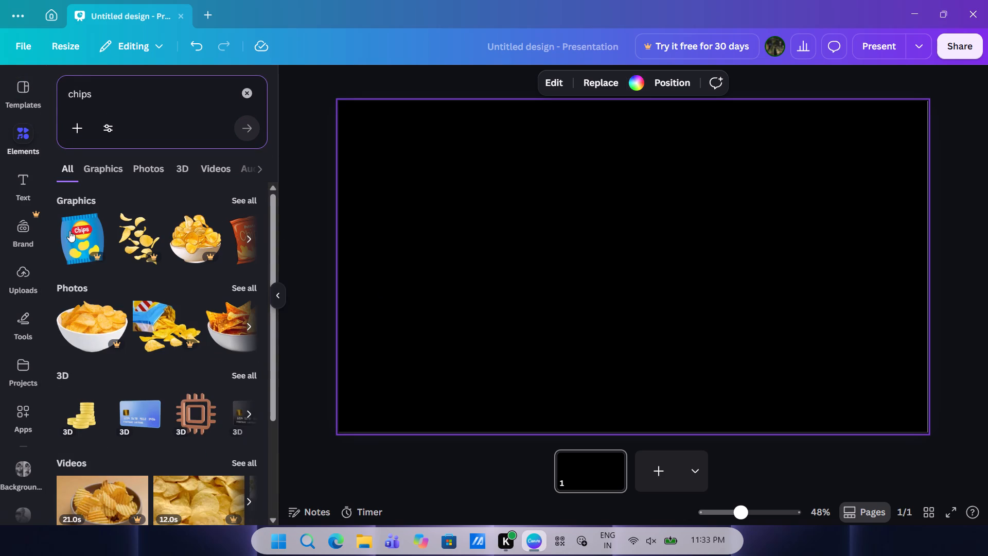
scroll(89, 265, "down", 6)
scroll(89, 265, "up", 5)
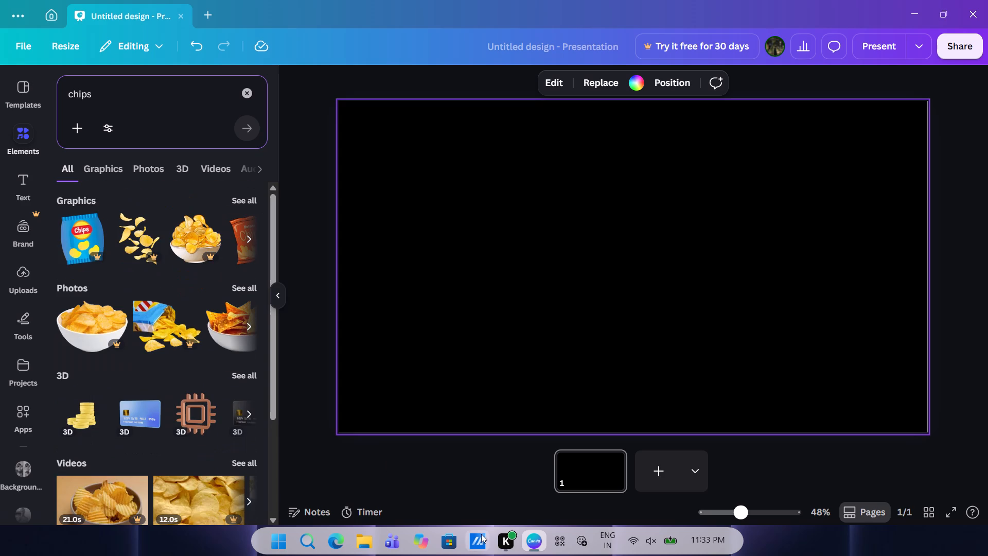
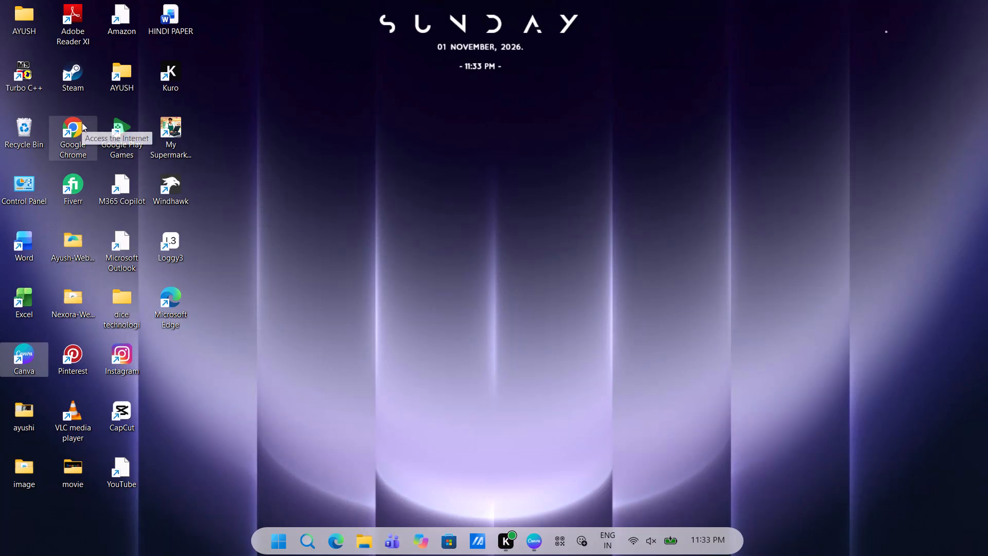
Switch to Google Chrome, search Google for "chips" and browse the image results.
double_click(82, 123)
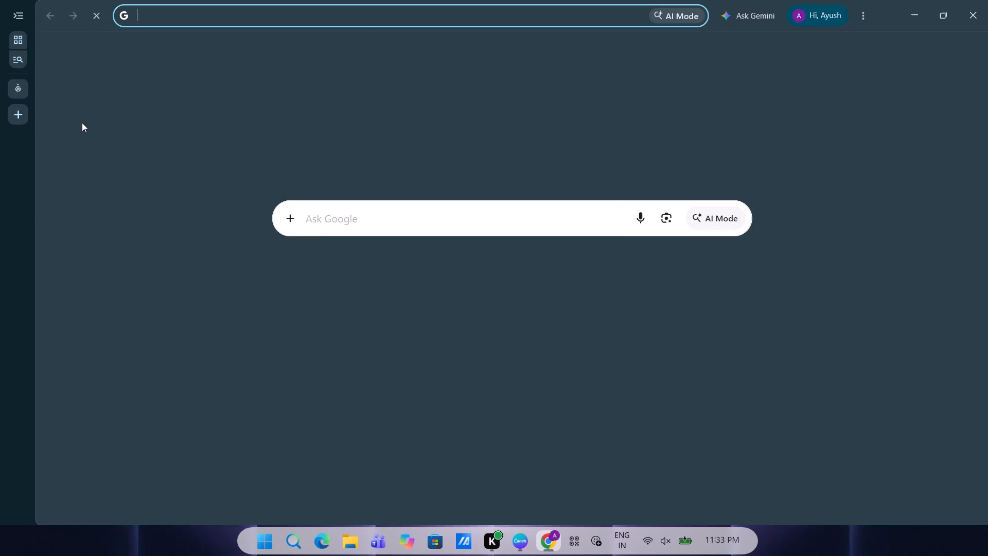
left_click(305, 220)
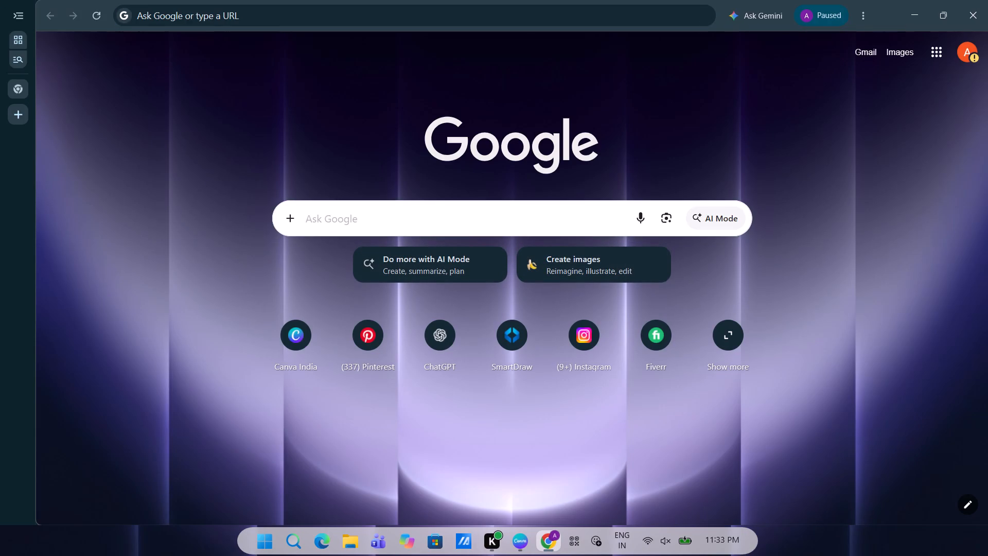
left_click(319, 216)
type("chips")
key("Return")
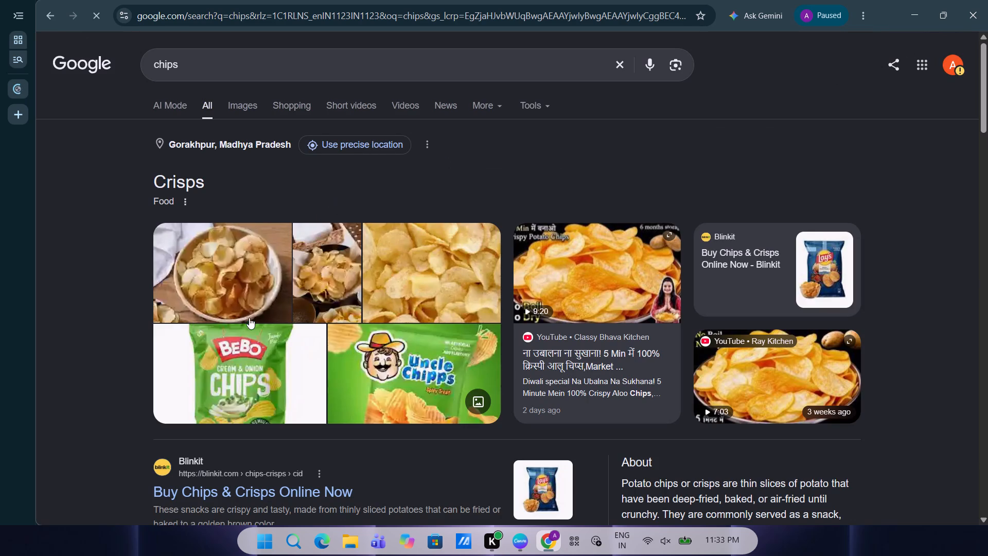
left_click(237, 105)
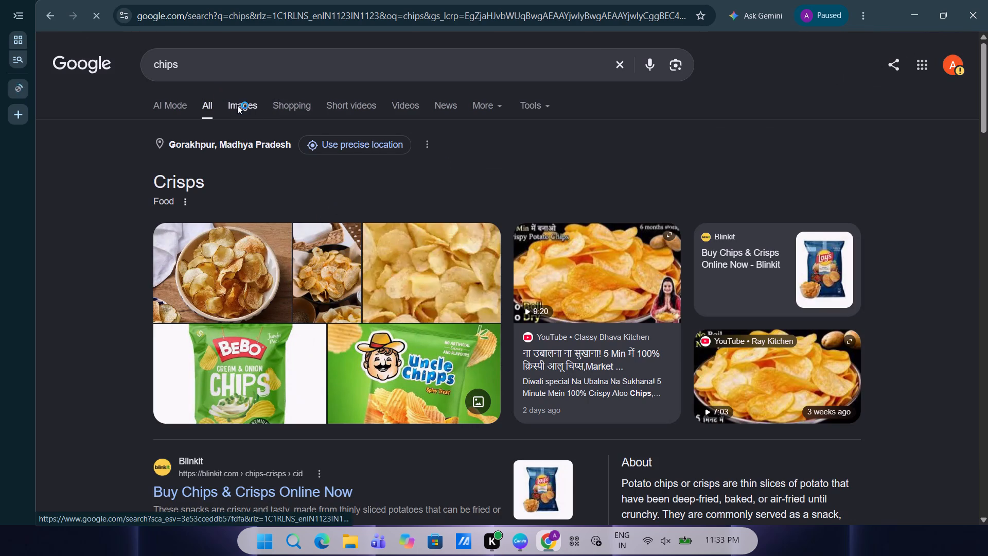
scroll(304, 217, "down", 1)
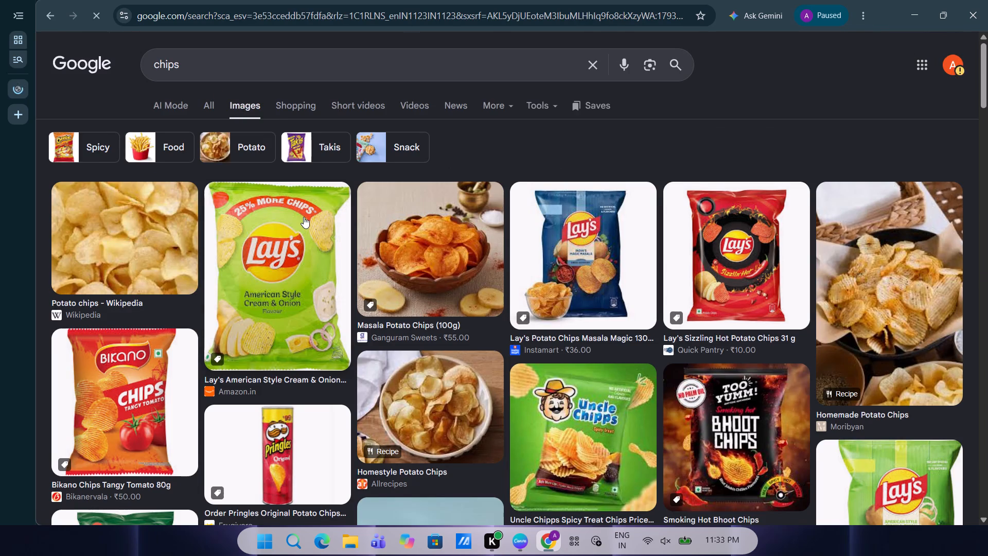
scroll(304, 217, "down", 1)
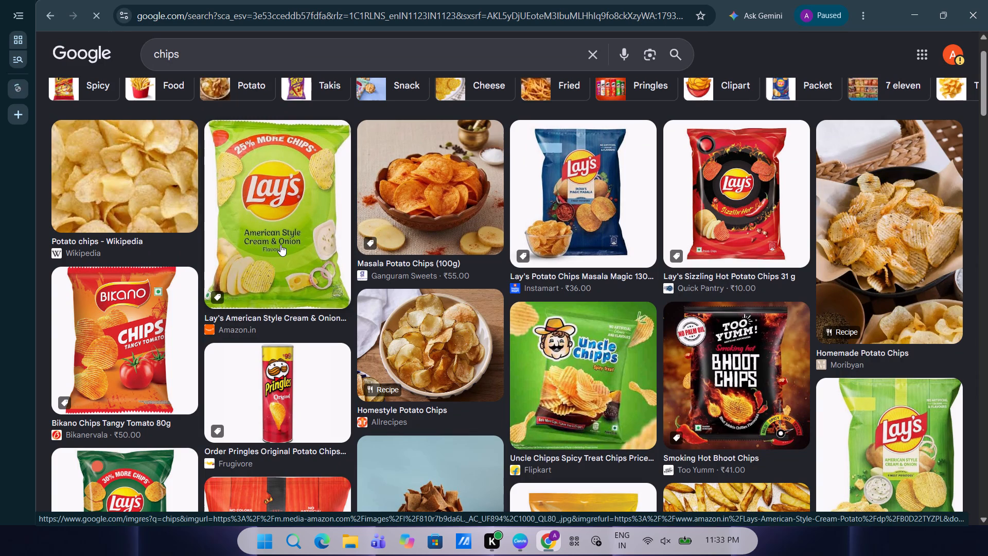
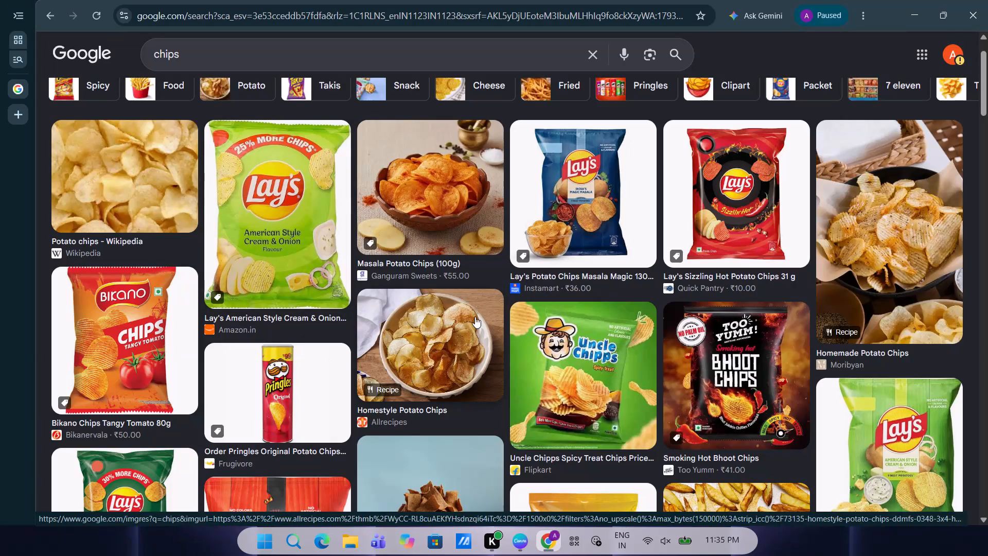
Save the Uncle Chipps Spicy Treat packet image from the Flipkart result to the Pictures folder as images (9).
left_click(569, 356)
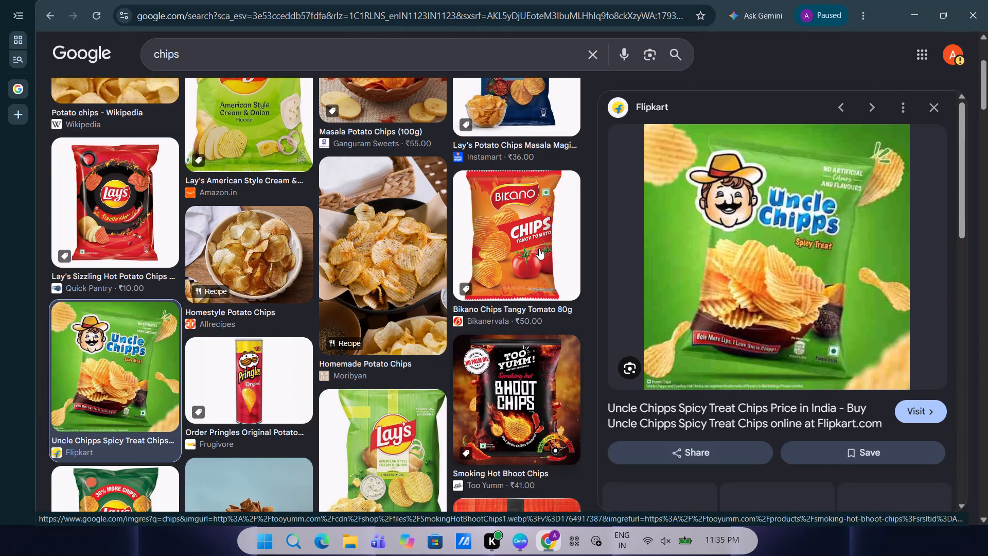
right_click(736, 306)
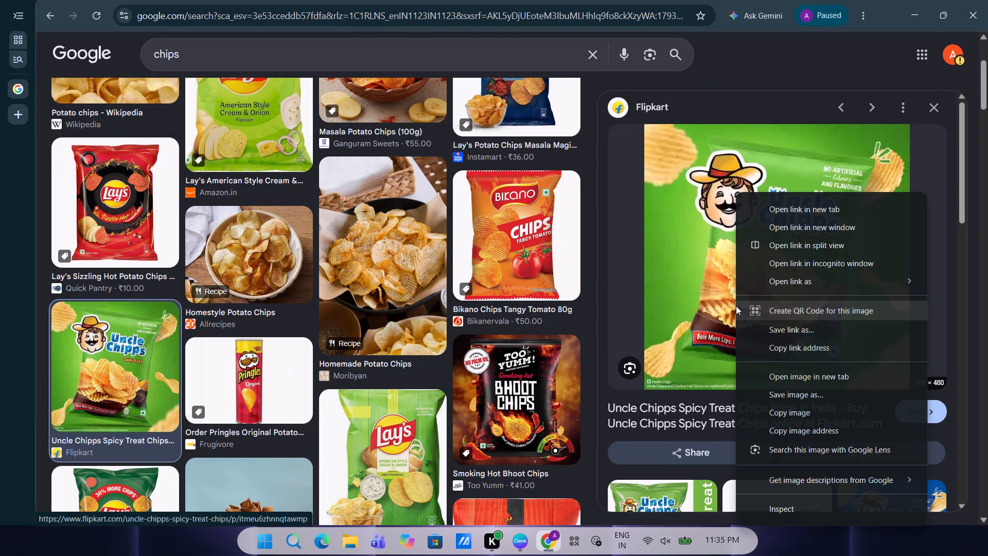
left_click(783, 398)
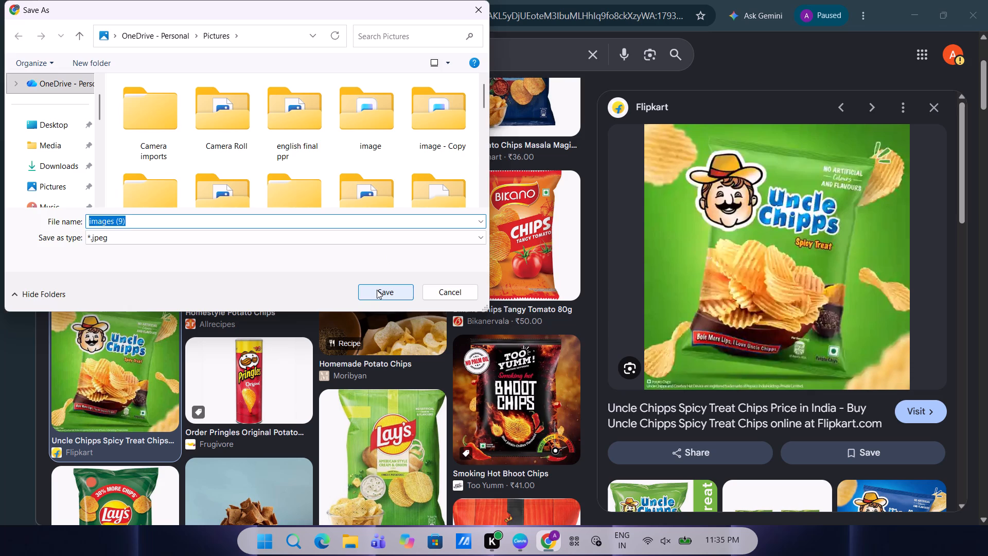
left_click(377, 290)
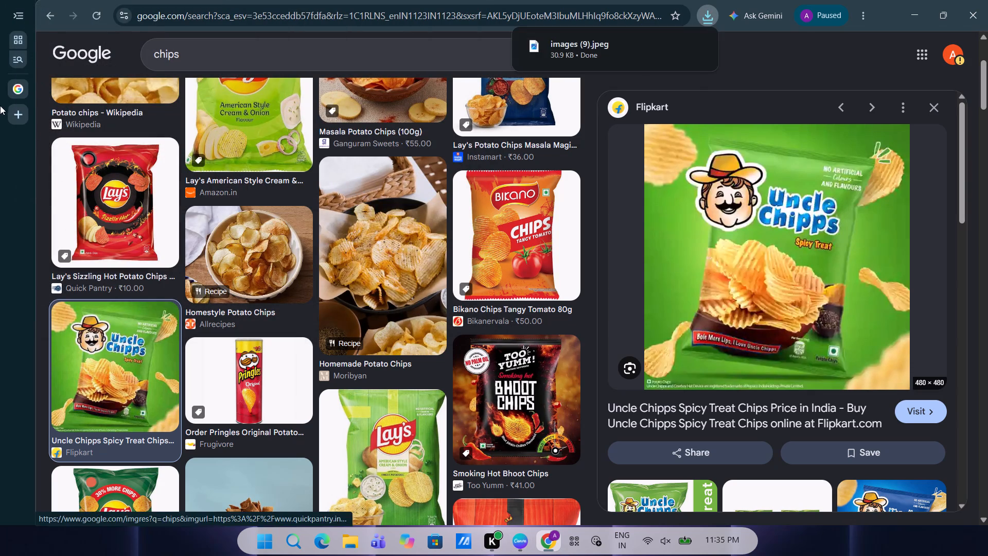
Open the remove.bg site in a new browser tab through a Google search for "bg remover".
left_click(28, 121)
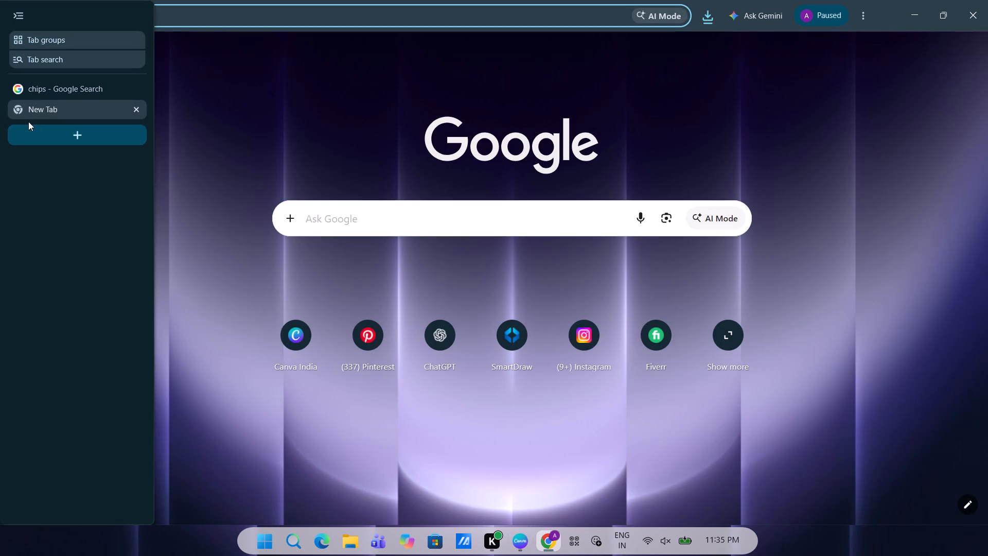
left_click(336, 222)
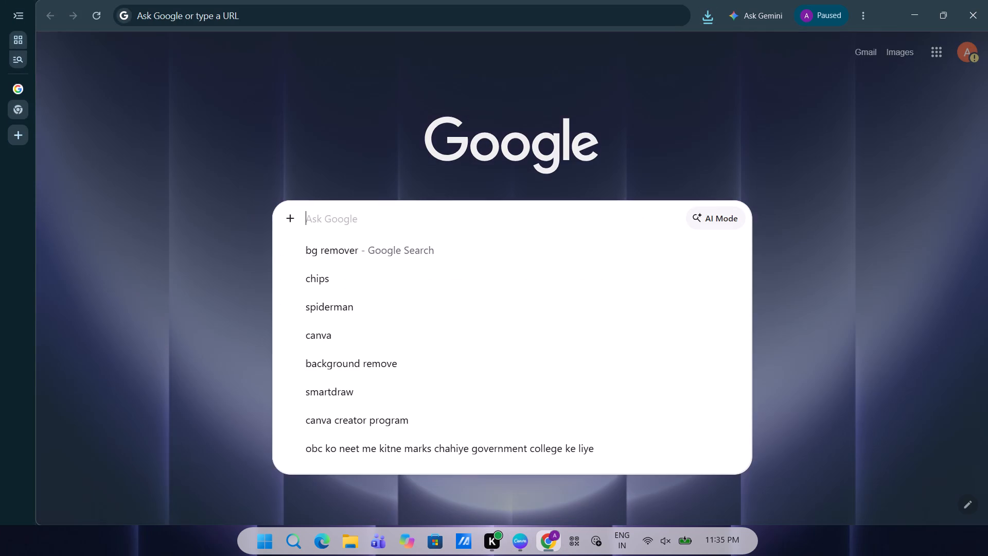
left_click(347, 254)
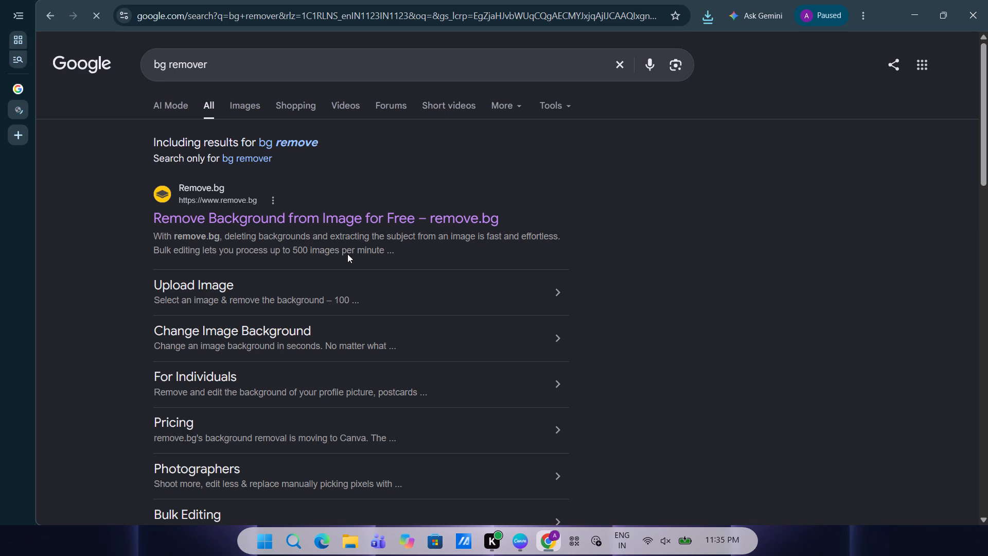
left_click(307, 217)
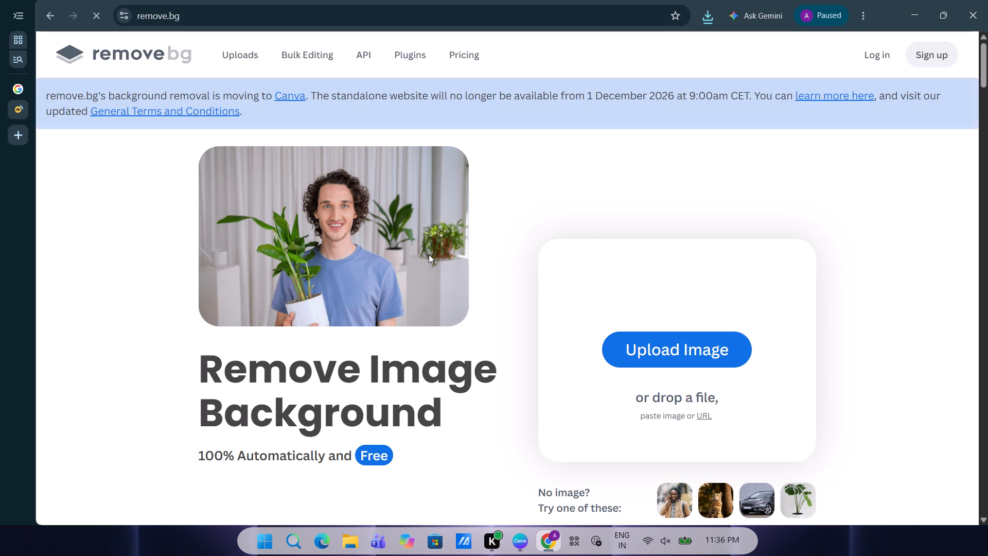
Upload images (9) from the Gallery folder to remove.bg to strip the background from the chips packet.
left_click(630, 358)
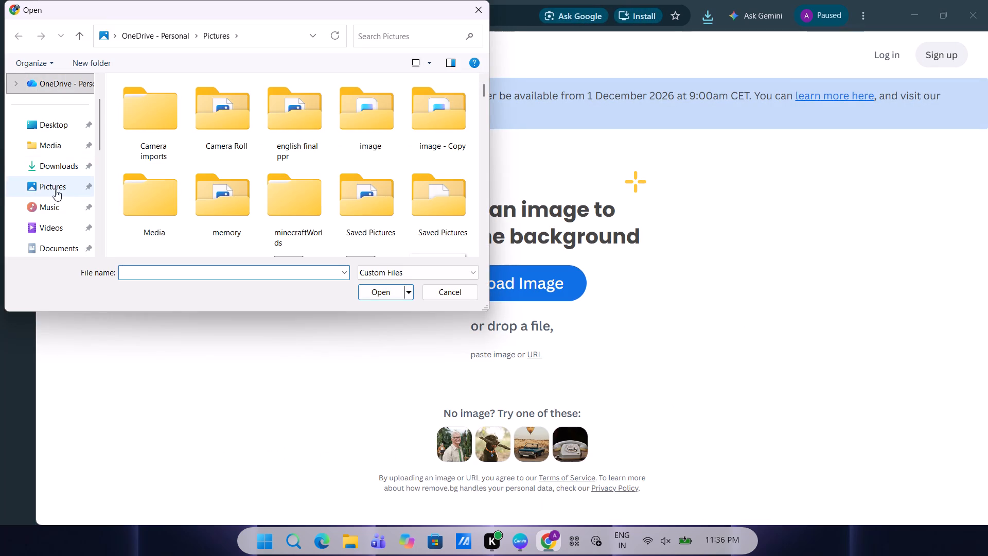
left_click(77, 171)
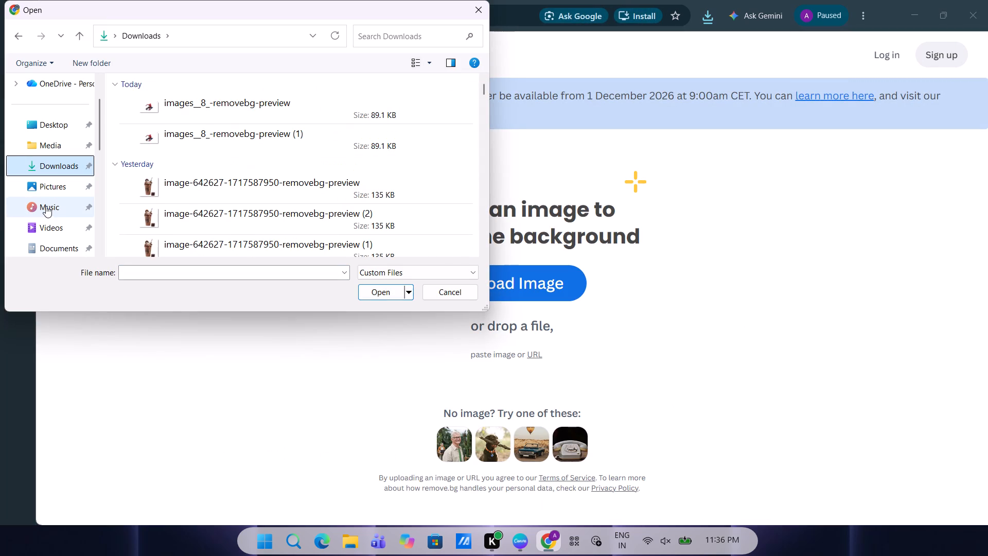
scroll(42, 221, "down", 1)
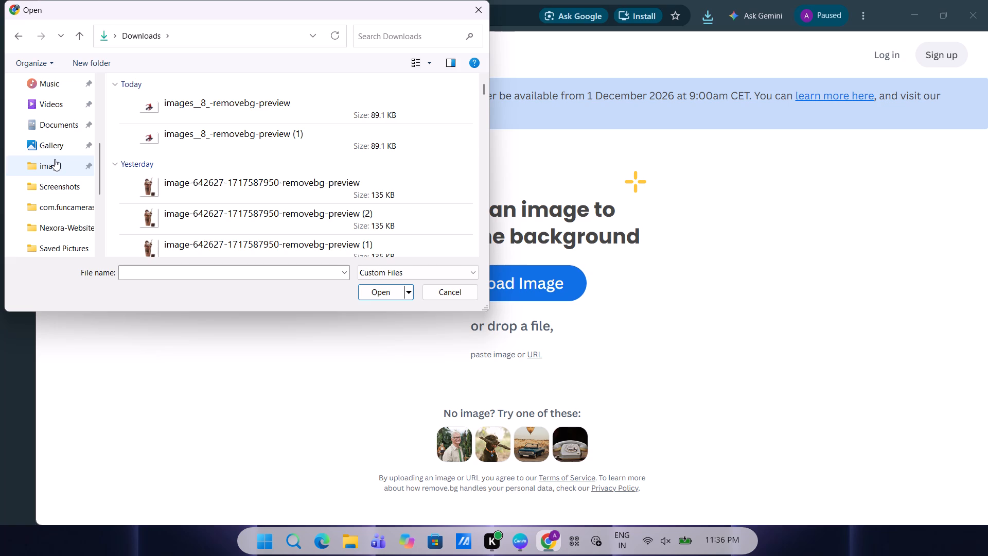
left_click(55, 159)
left_click(51, 148)
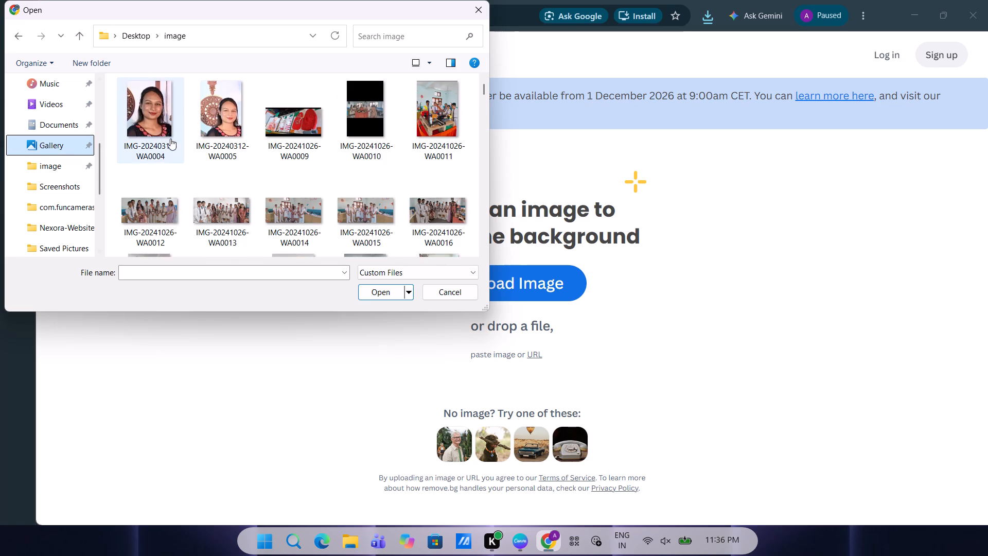
left_click(146, 102)
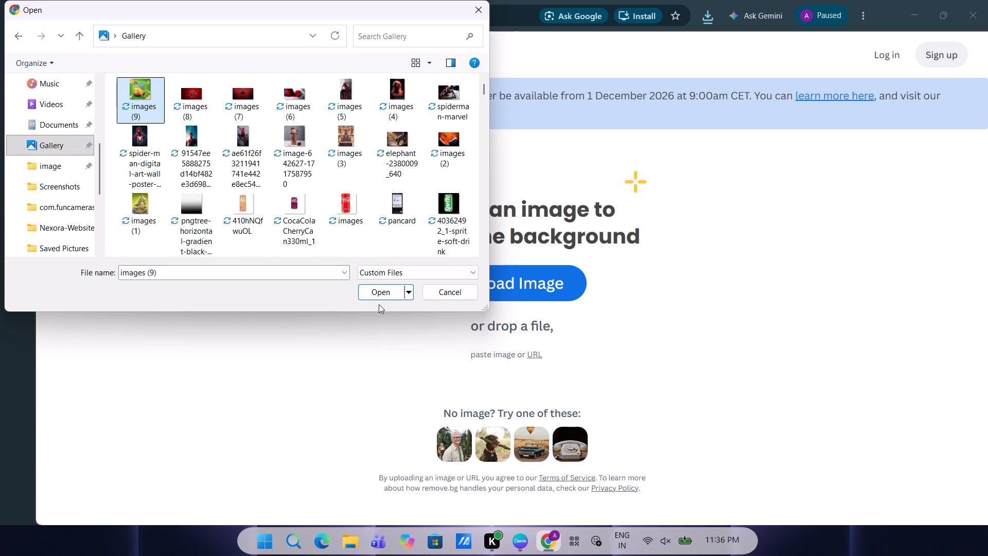
left_click(378, 297)
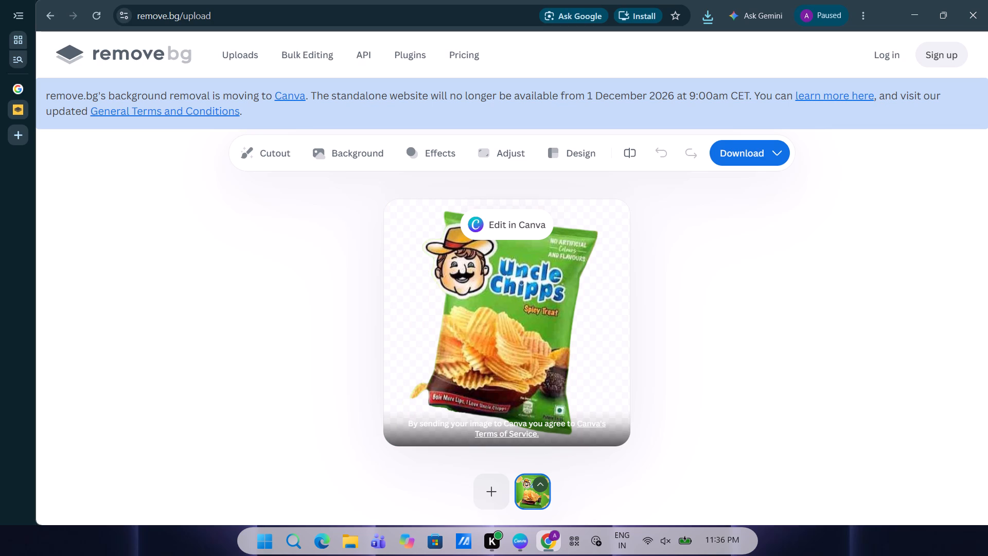
Download the free 447 x 447 preview of the chips packet cutout.
left_click(748, 155)
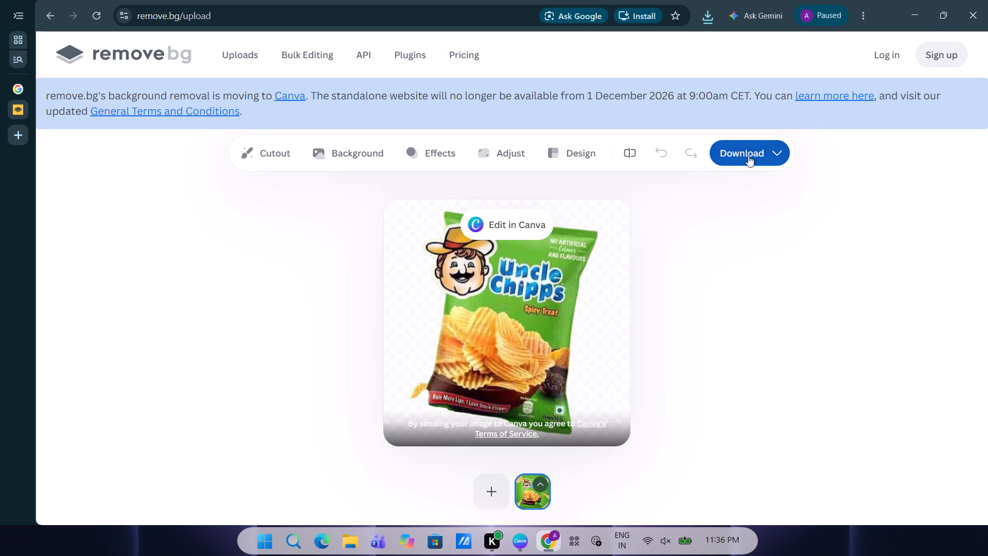
left_click(725, 195)
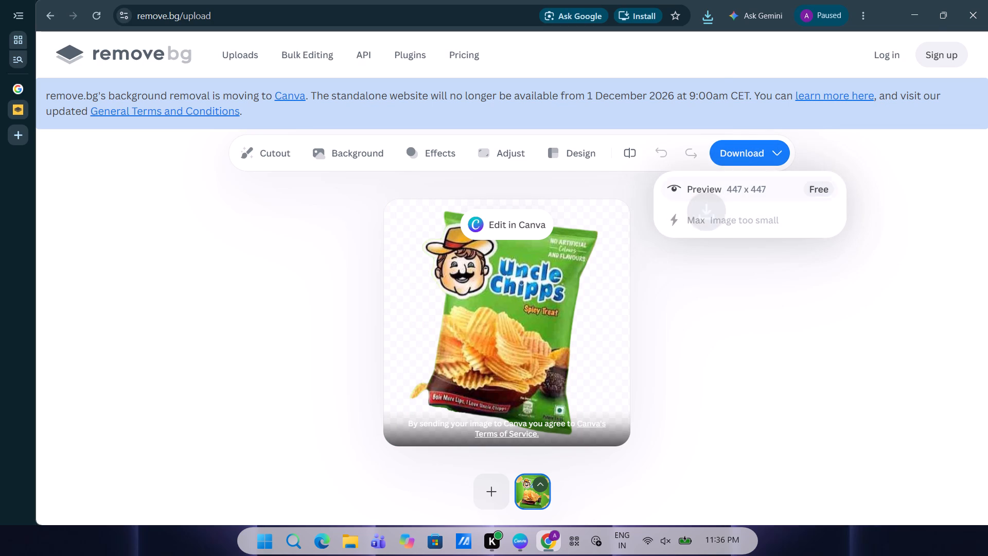
Switch to Canva and upload images__9_-removebg-preview from the Downloads folder to the design's uploads.
left_click(517, 544)
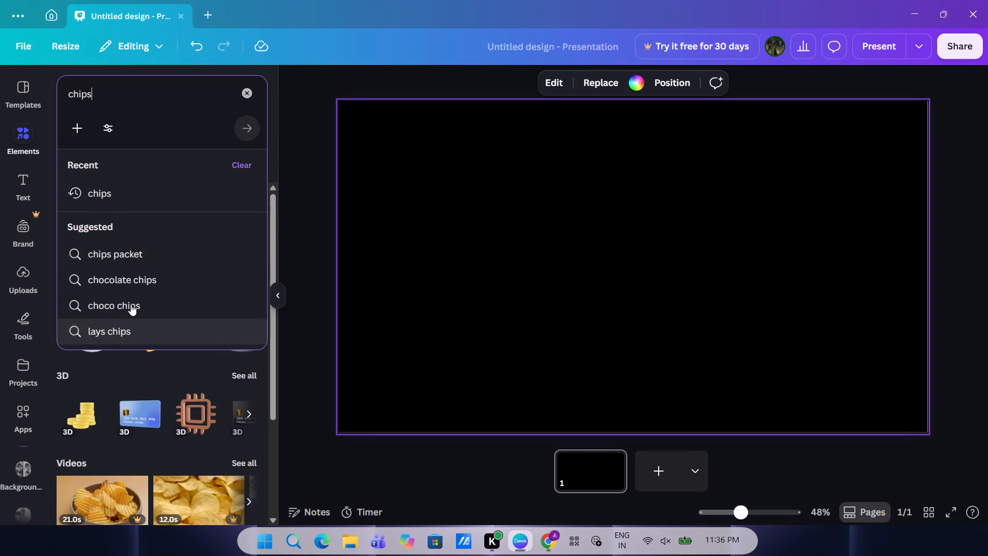
left_click(15, 276)
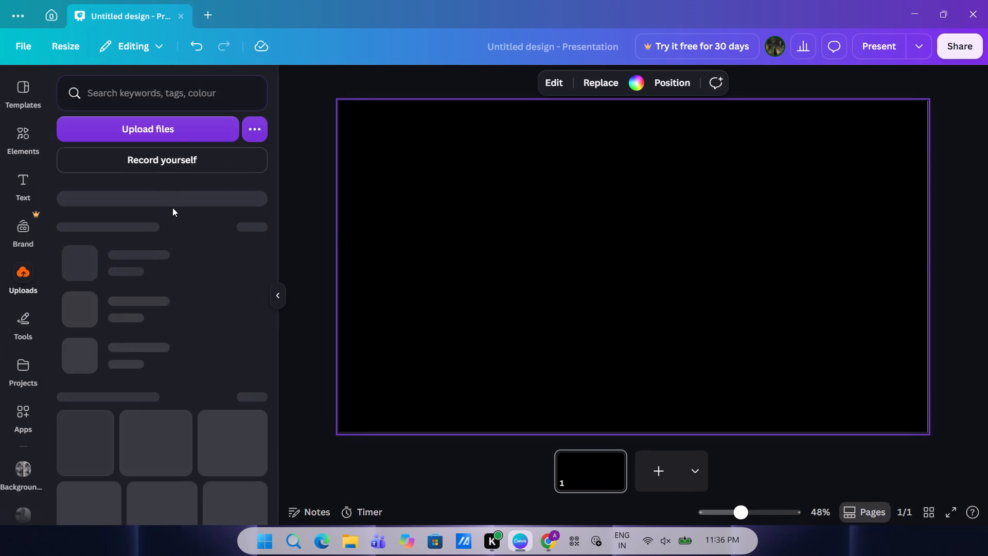
left_click(167, 131)
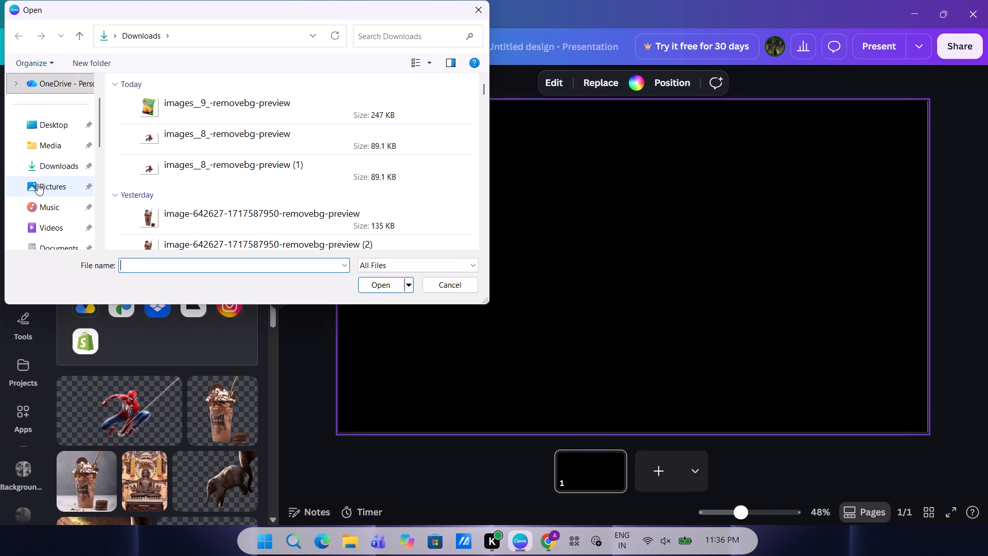
left_click(38, 174)
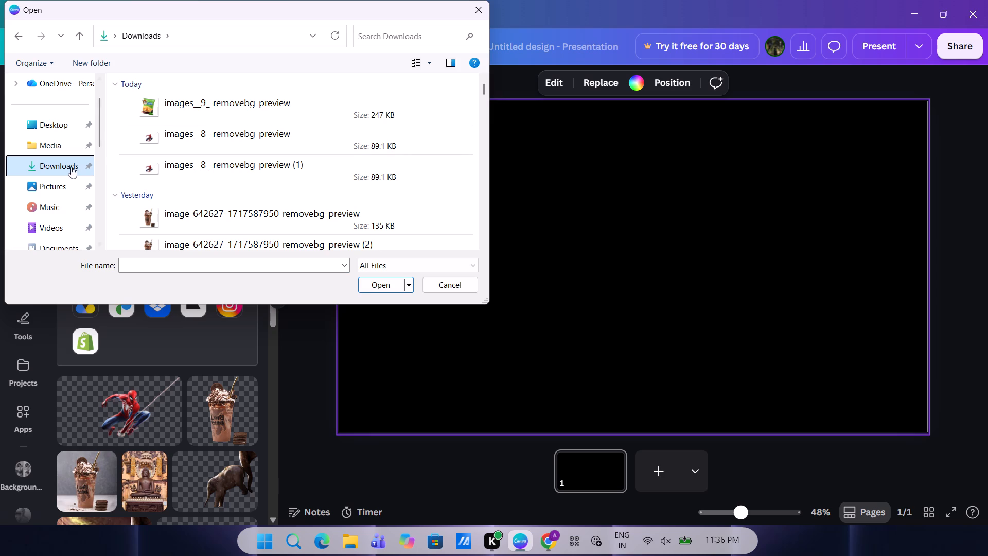
left_click(168, 123)
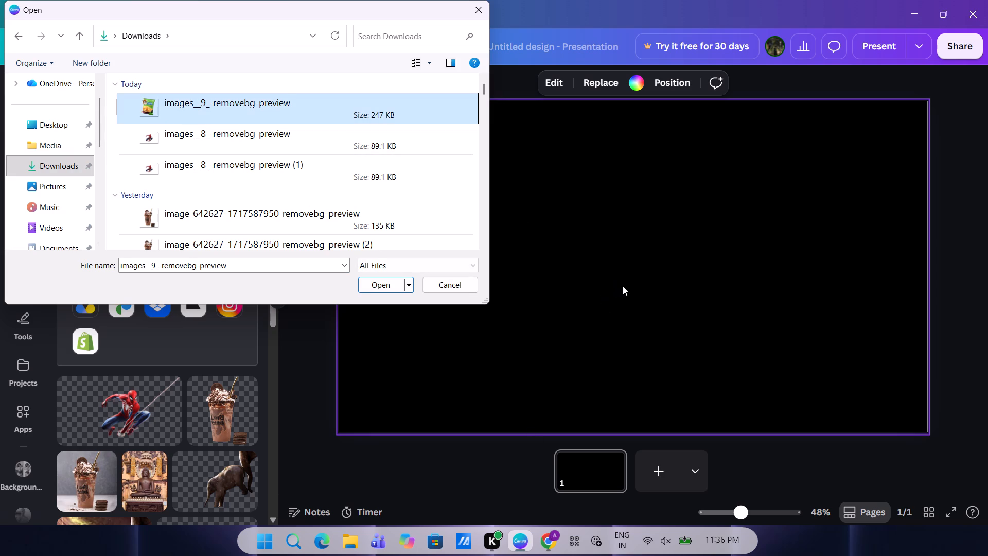
left_click(287, 98)
double_click(232, 107)
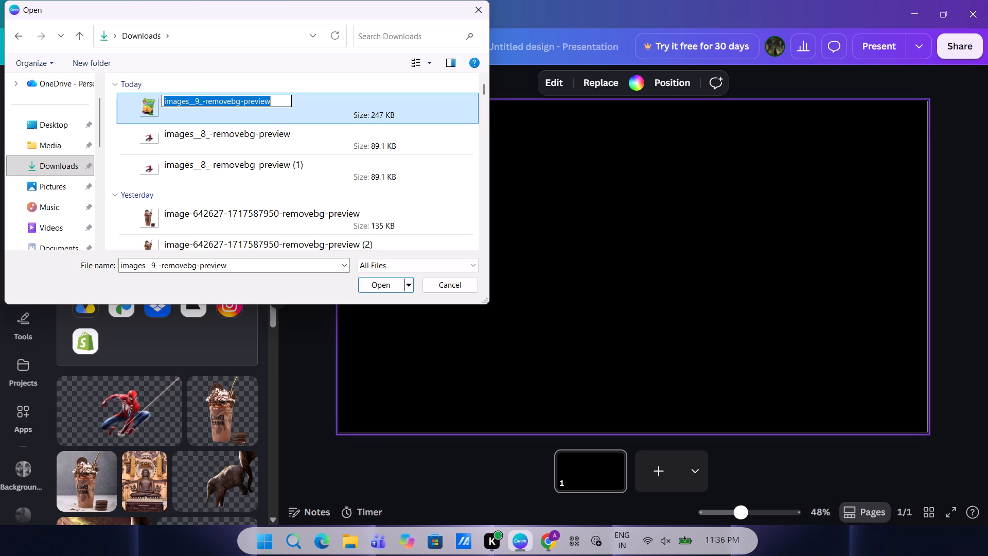
left_click(381, 282)
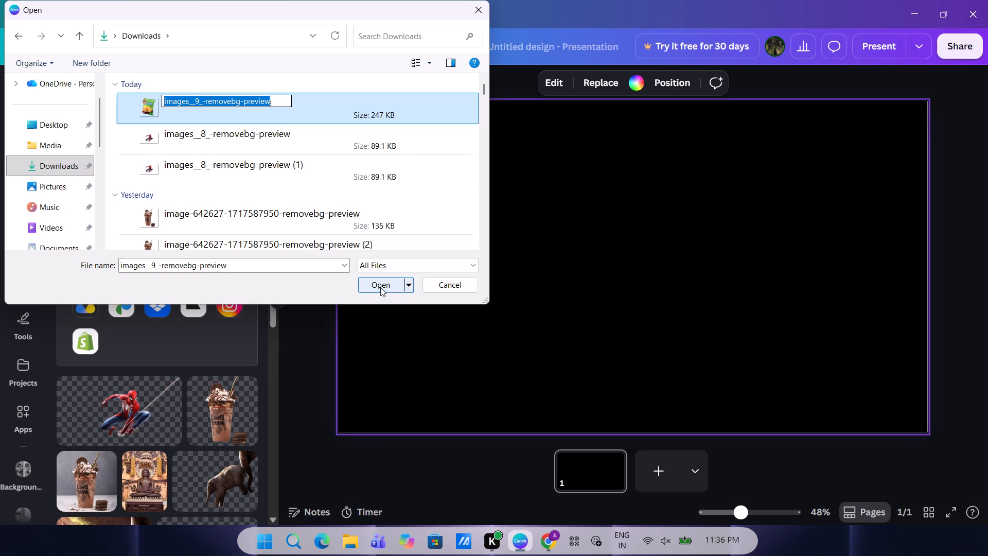
left_click(381, 289)
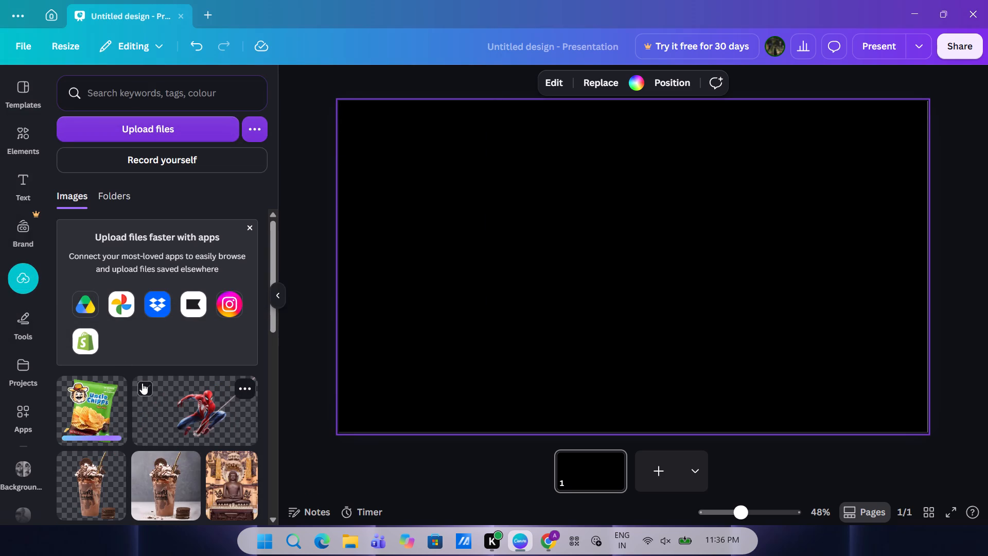
Add the uploaded Uncle Chipps cutout to the black slide, enlarged and centred both horizontally and vertically.
left_click(89, 420)
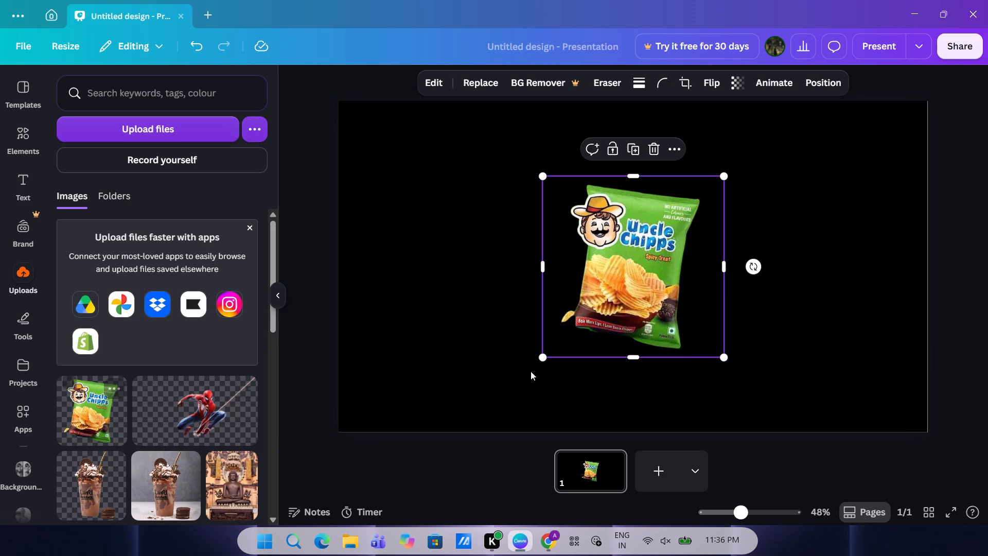
left_click_drag(541, 357, 478, 411)
left_click_drag(562, 357, 559, 314)
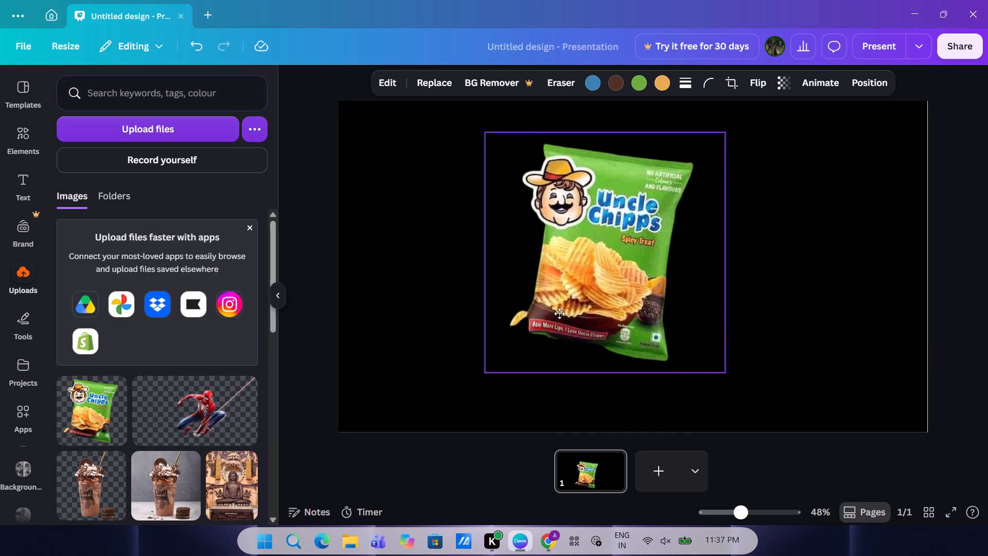
left_click_drag(559, 314, 603, 318)
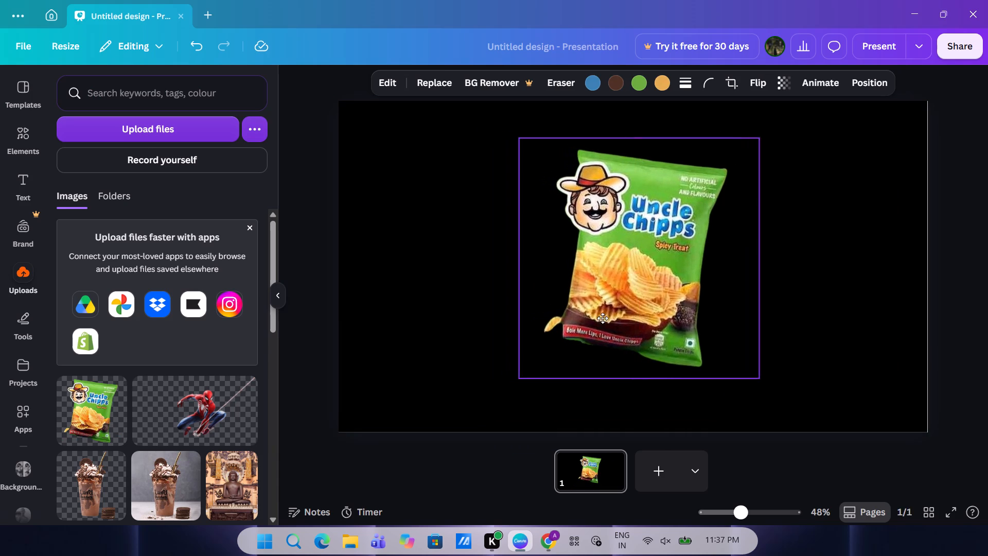
left_click_drag(603, 318, 591, 317)
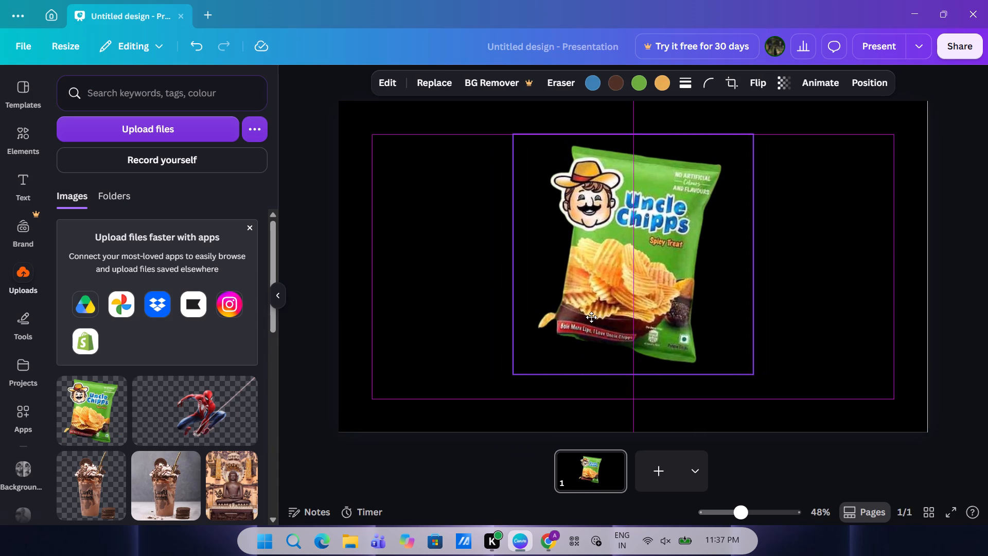
left_click_drag(591, 317, 591, 319)
left_click_drag(591, 319, 590, 315)
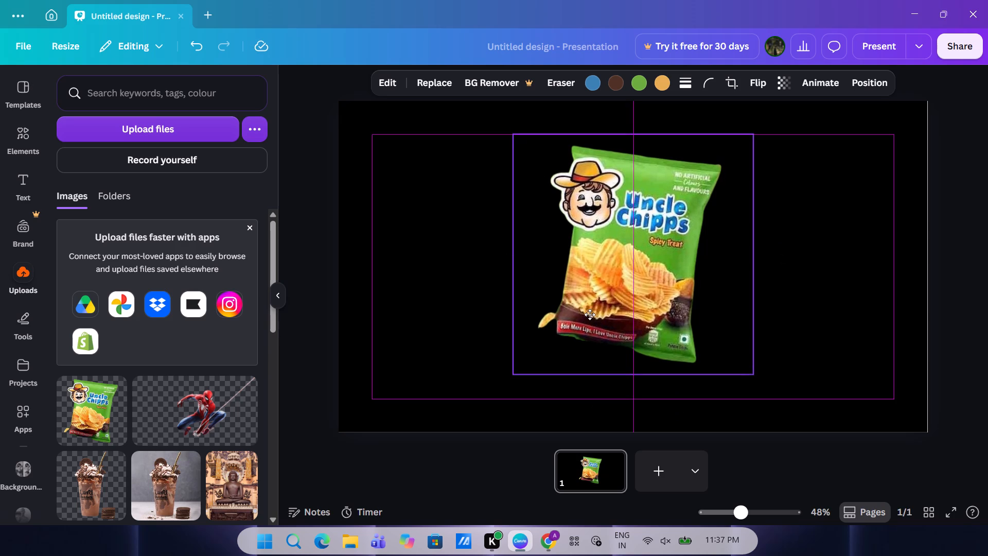
left_click_drag(590, 315, 590, 325)
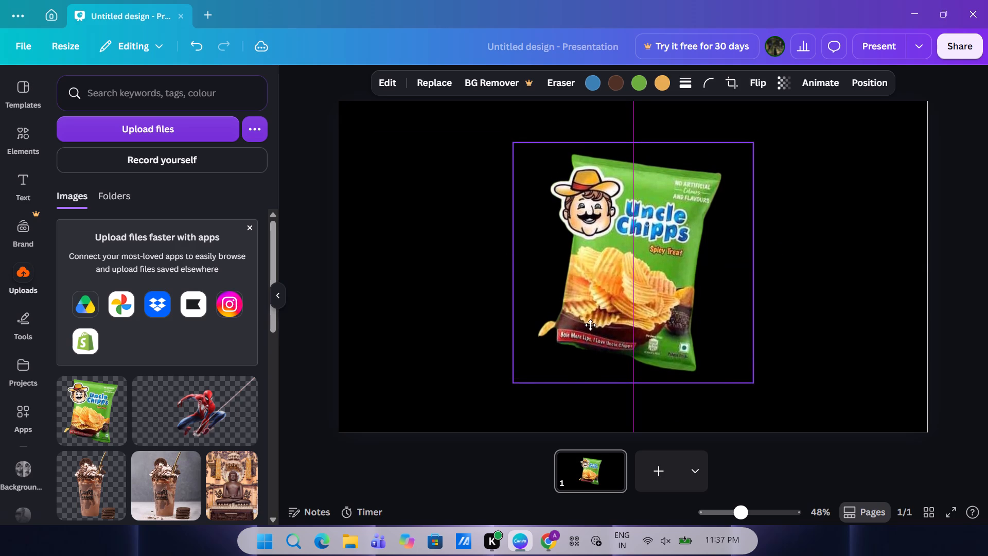
left_click_drag(590, 325, 590, 325)
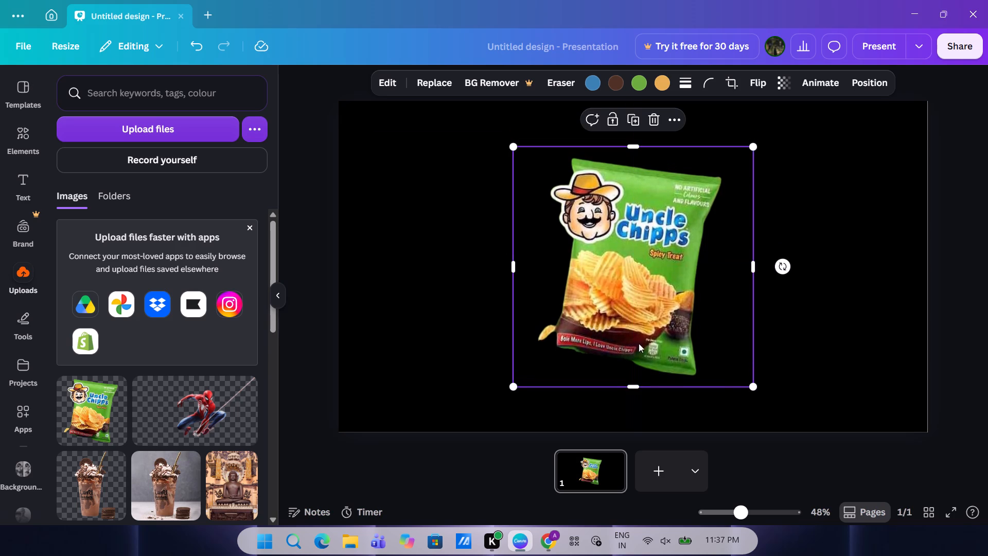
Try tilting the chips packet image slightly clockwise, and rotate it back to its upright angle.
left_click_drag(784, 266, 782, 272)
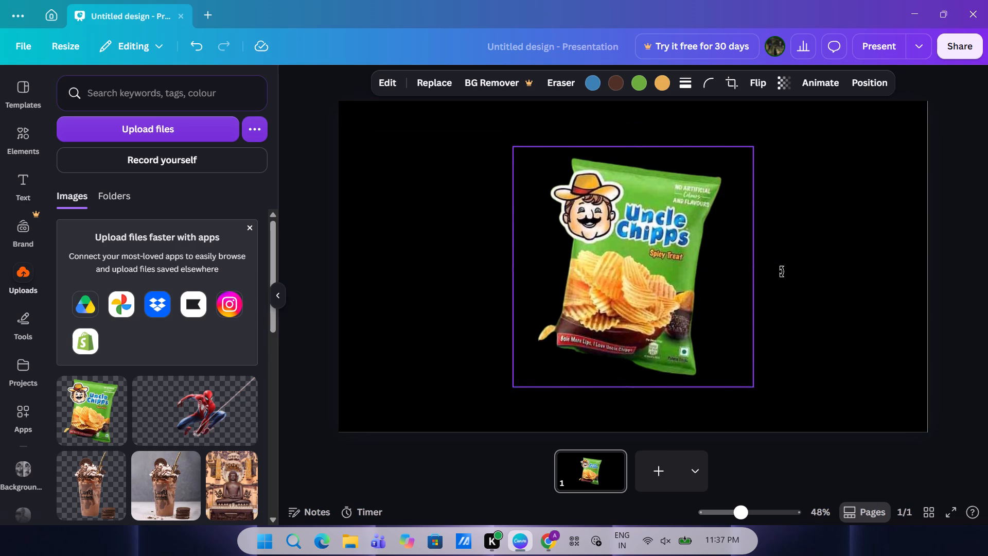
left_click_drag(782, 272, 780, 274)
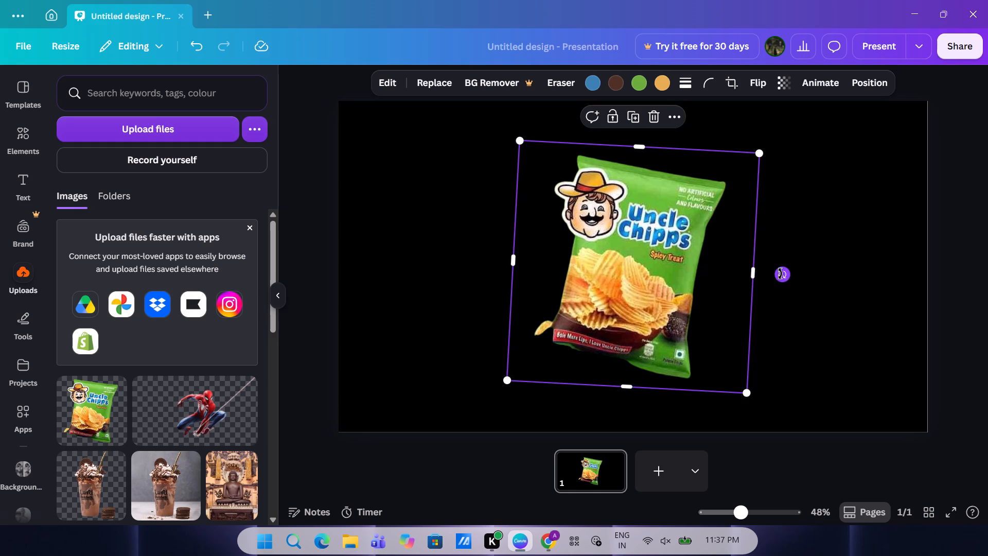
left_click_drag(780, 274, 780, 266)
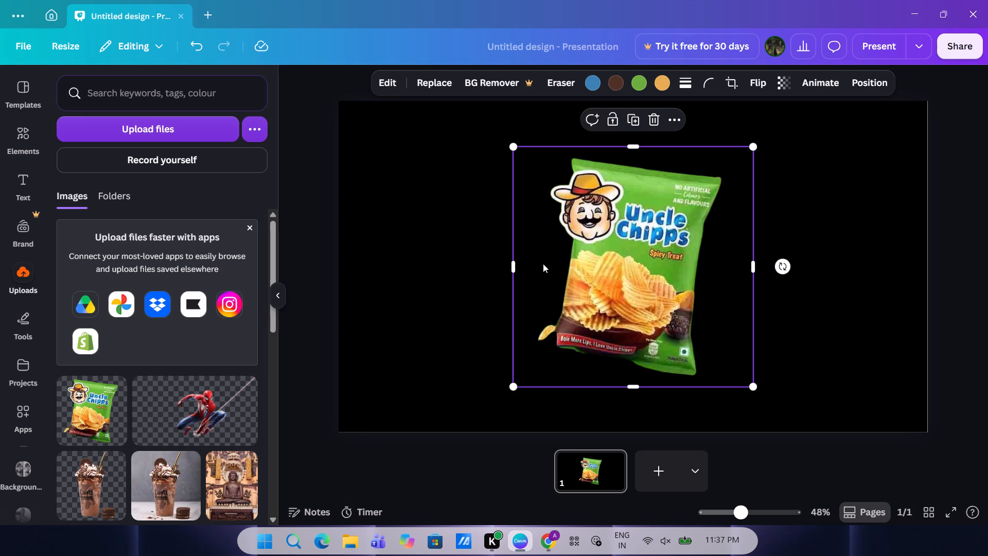
Deselect the packet image and browse the graphics results for chips in the elements library for a suitable chips graphic.
left_click(360, 290)
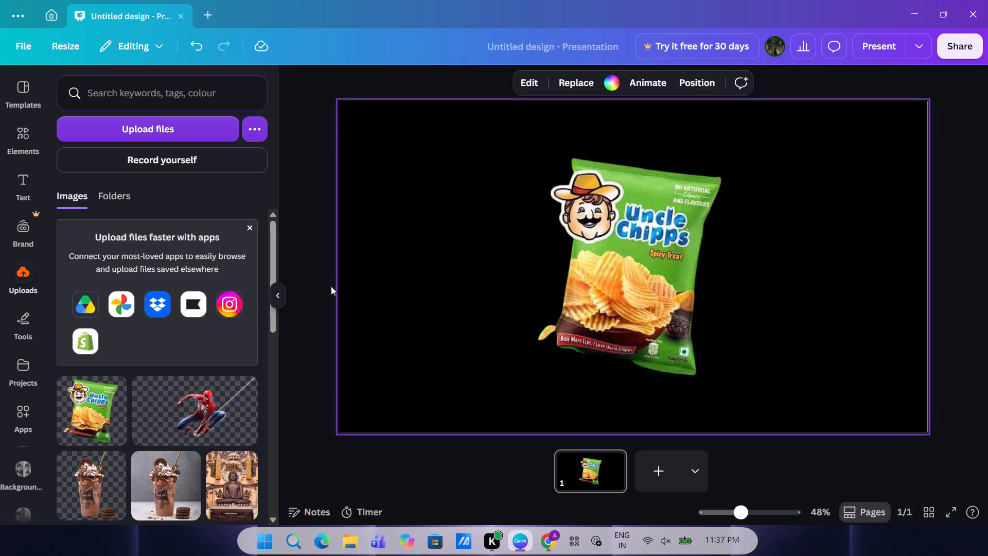
left_click(331, 286)
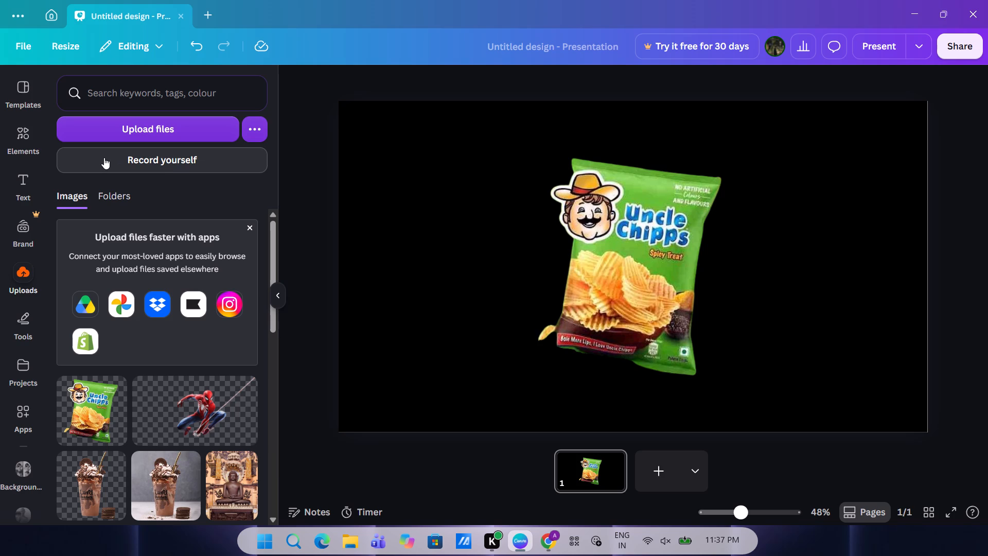
left_click(28, 135)
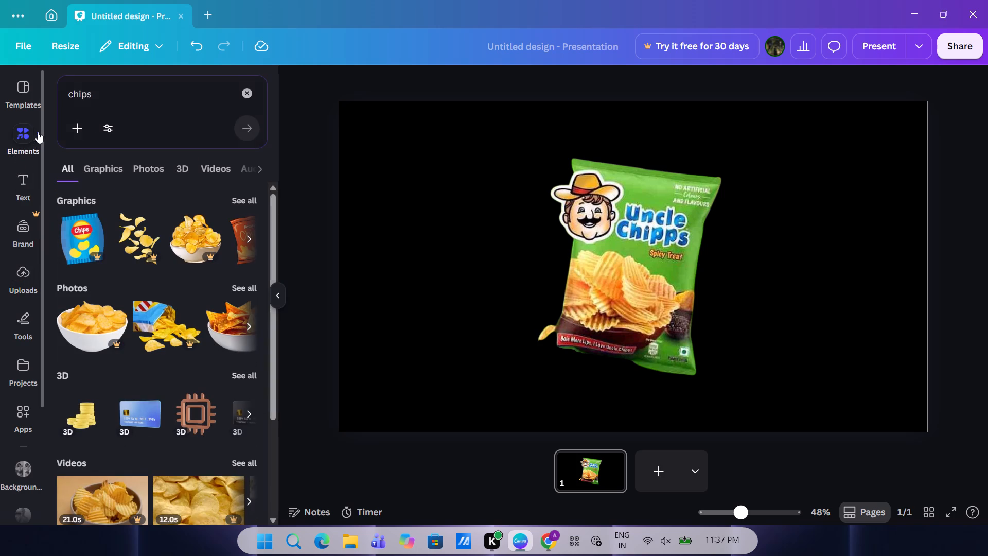
scroll(112, 246, "down", 1)
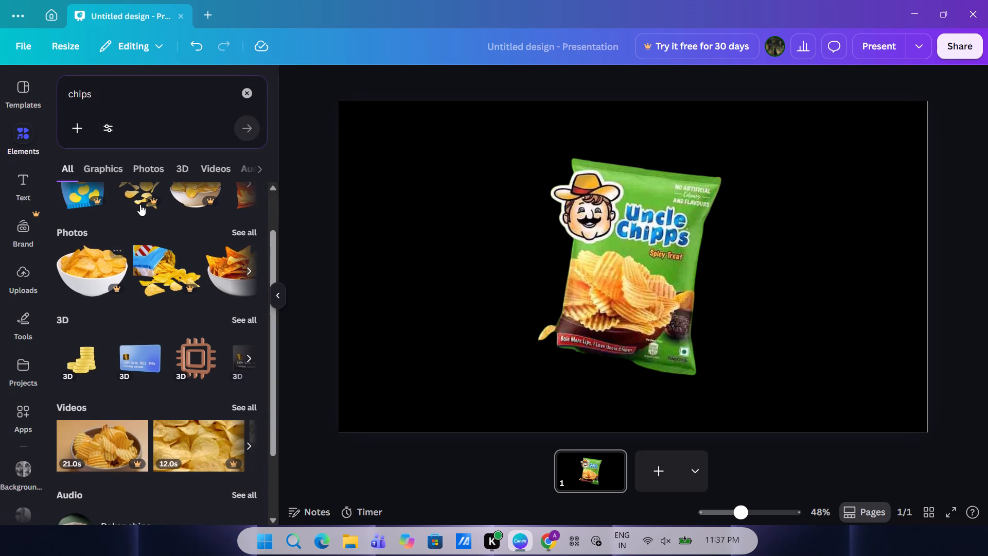
scroll(155, 312, "down", 2)
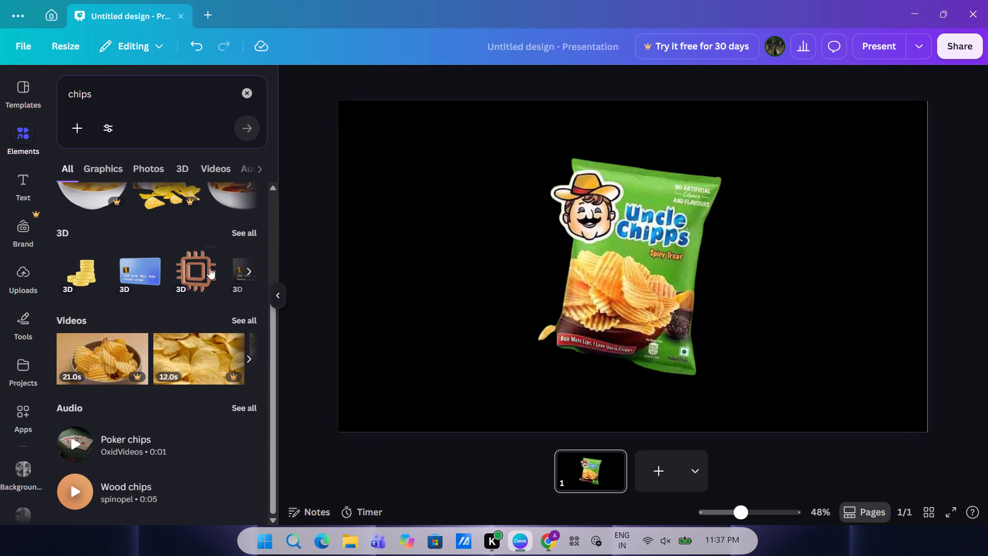
scroll(209, 268, "up", 2)
left_click(244, 197)
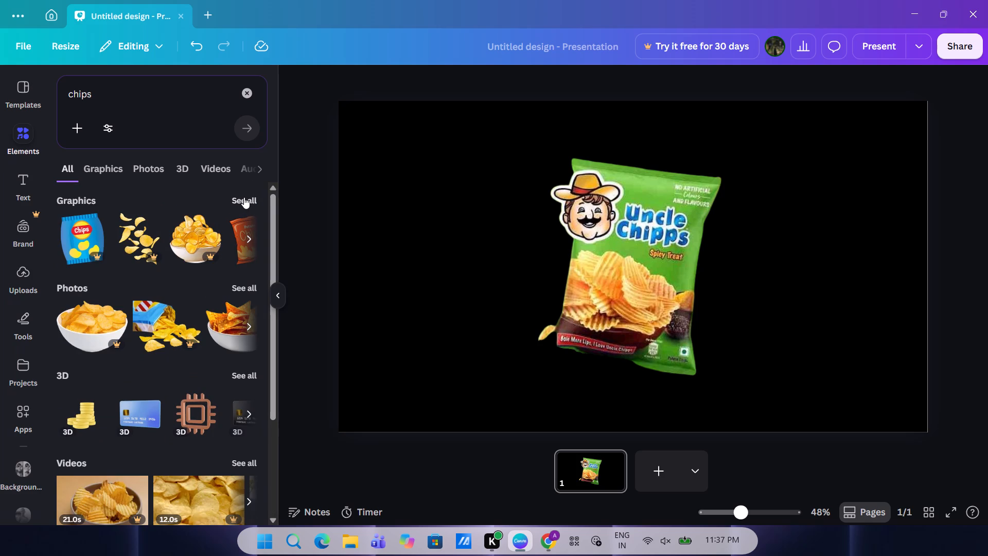
left_click_drag(155, 290, 141, 320)
scroll(157, 316, "down", 1)
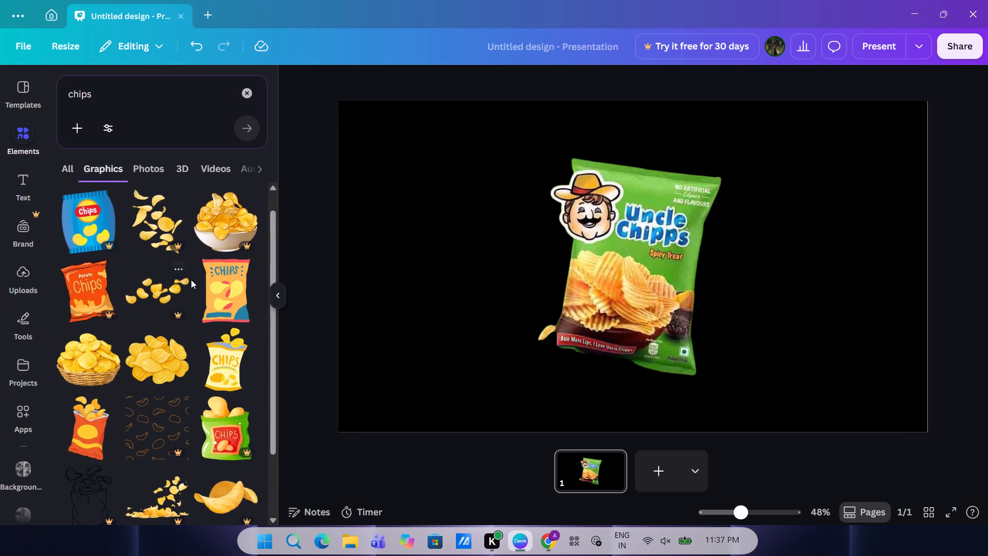
scroll(166, 311, "down", 1)
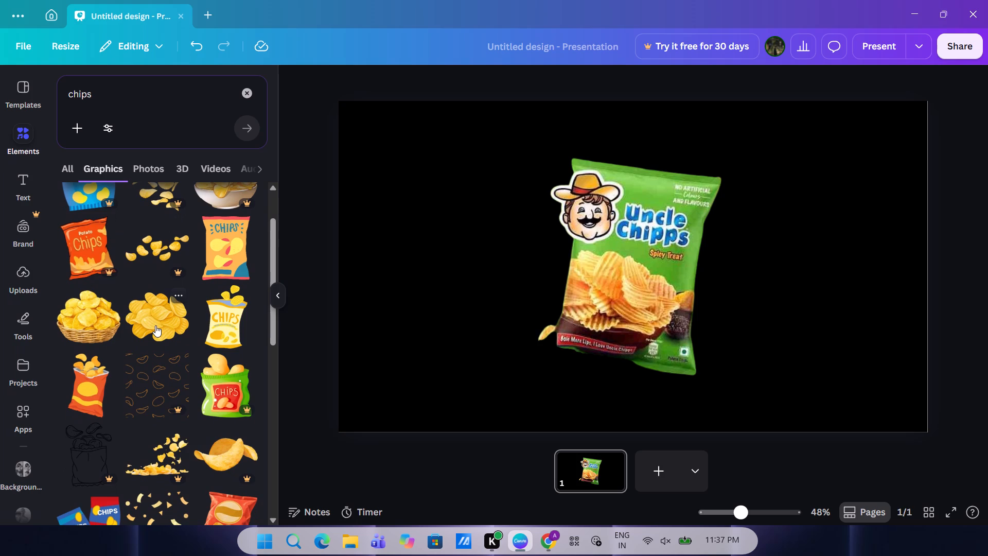
scroll(139, 402, "down", 2)
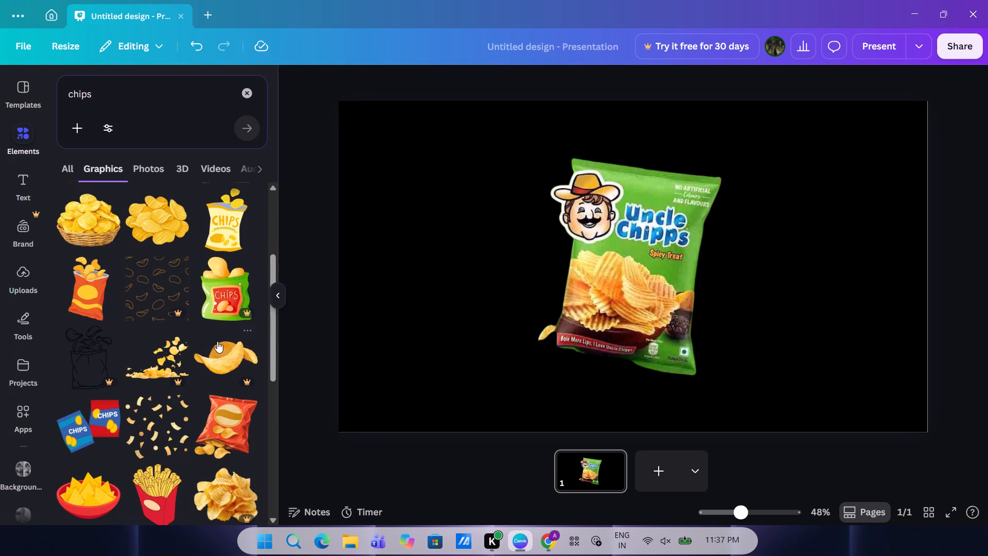
scroll(215, 342, "down", 2)
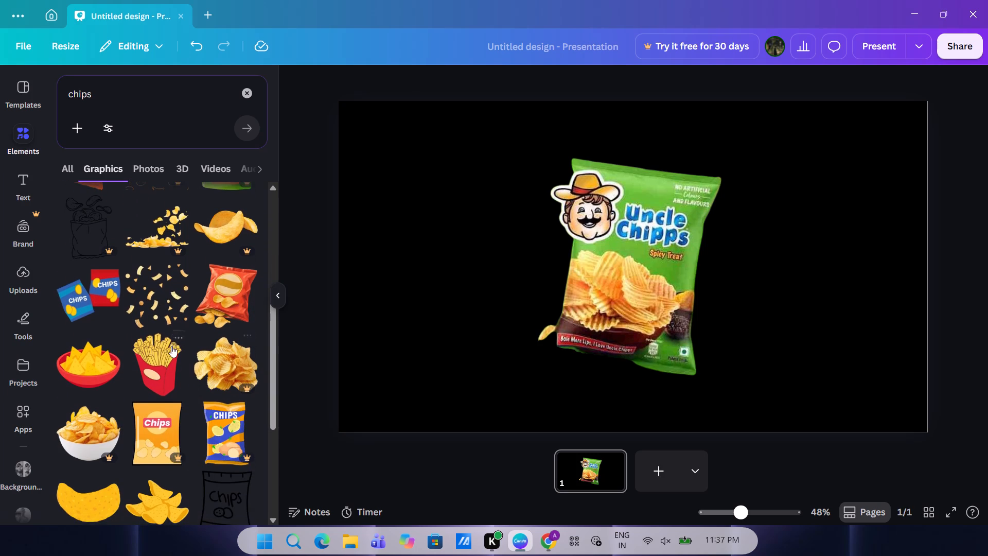
scroll(171, 344, "down", 2)
scroll(158, 391, "down", 3)
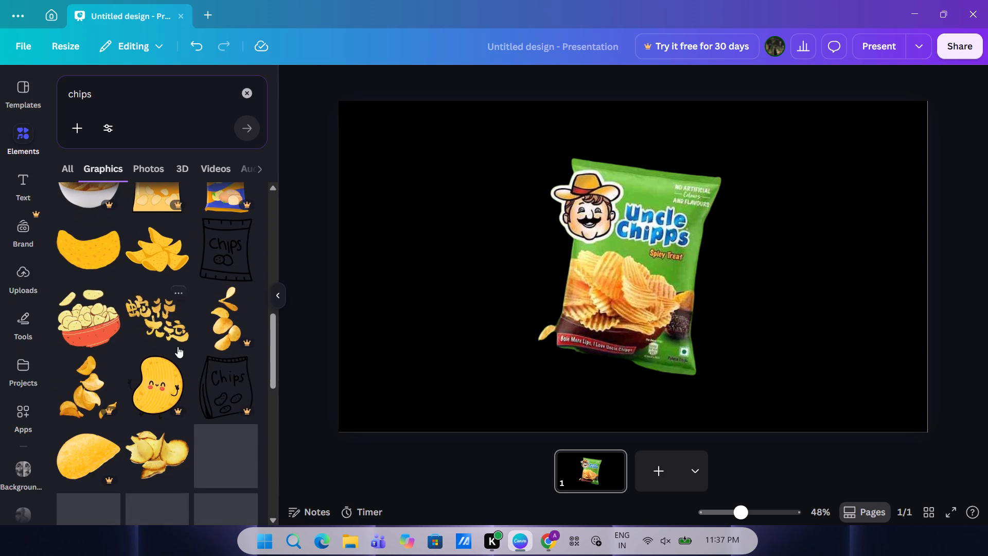
scroll(136, 401, "down", 2)
scroll(157, 339, "down", 1)
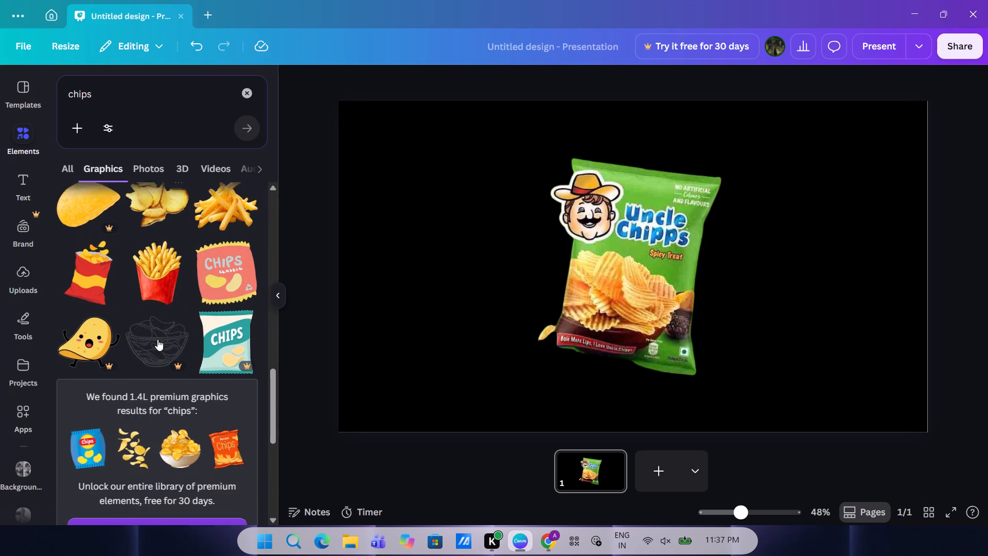
scroll(157, 339, "down", 1)
scroll(155, 428, "down", 3)
scroll(146, 323, "up", 1)
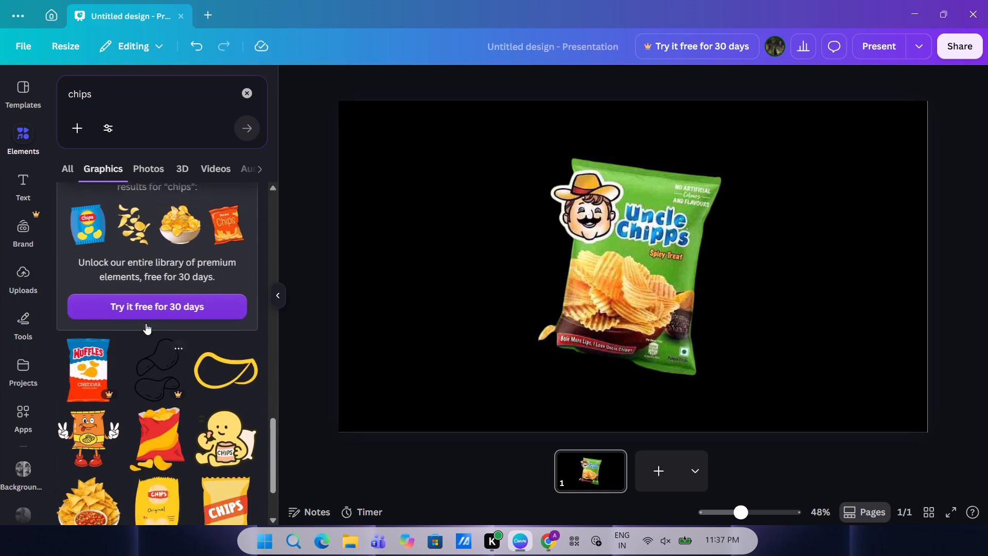
scroll(146, 323, "up", 1)
scroll(179, 271, "down", 3)
scroll(145, 387, "down", 3)
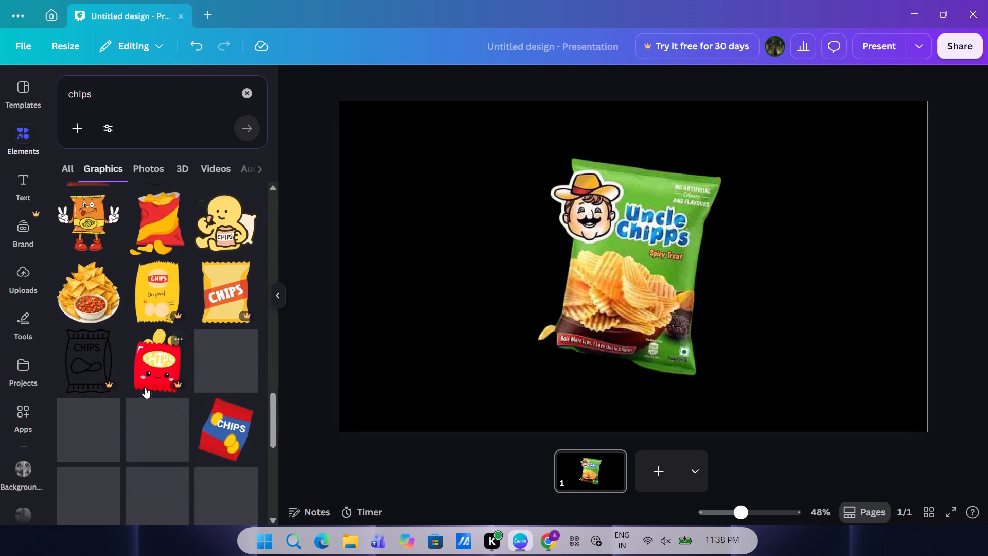
scroll(155, 380, "down", 3)
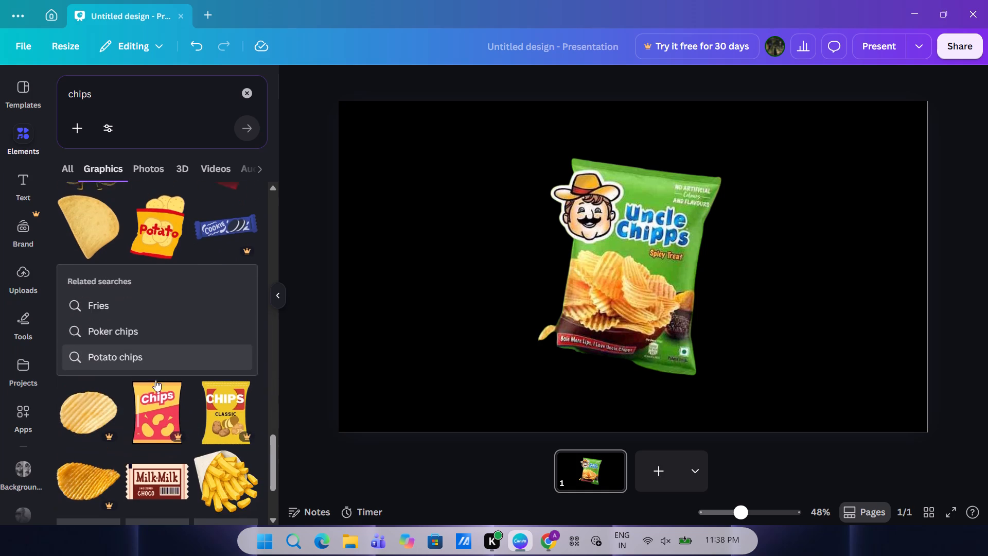
scroll(155, 380, "down", 1)
scroll(155, 380, "up", 6)
Look through the photo results for chips in the elements library for a suitable loose-chips image.
left_click(141, 176)
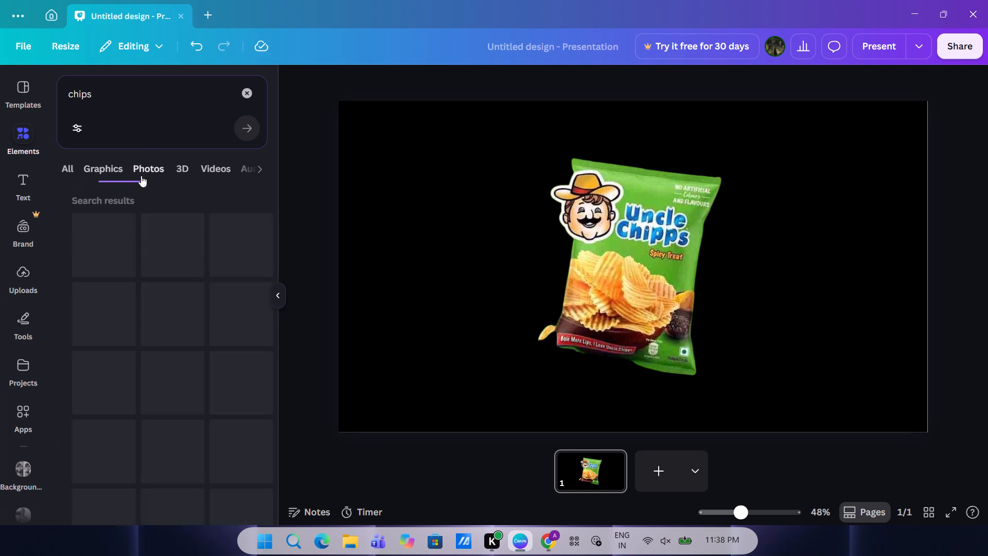
scroll(173, 336, "down", 1)
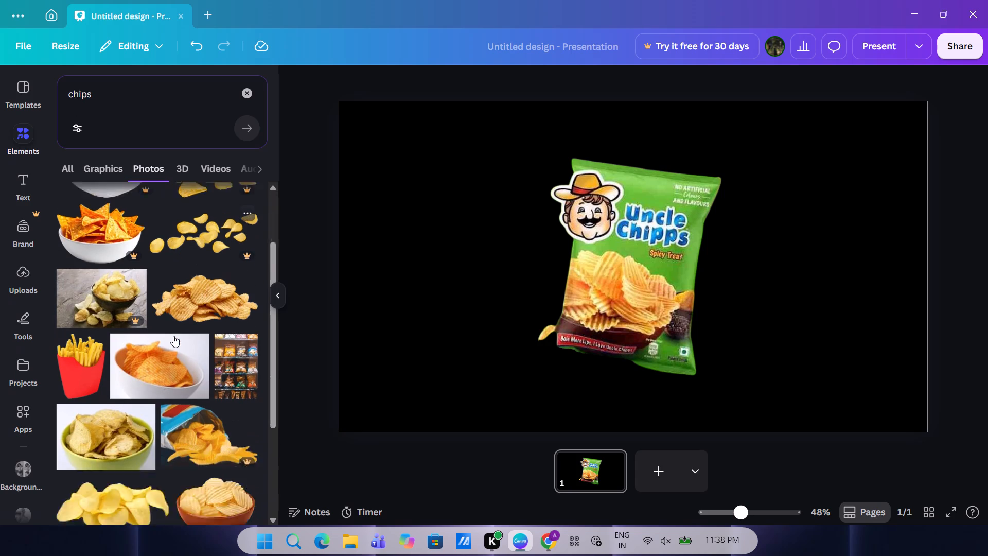
scroll(173, 336, "down", 1)
scroll(149, 412, "down", 4)
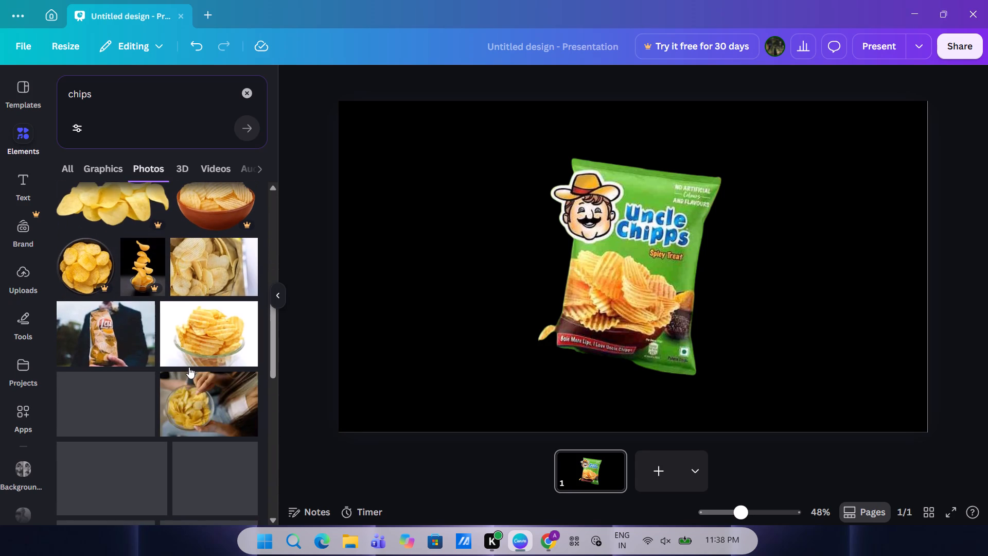
scroll(191, 417, "down", 1)
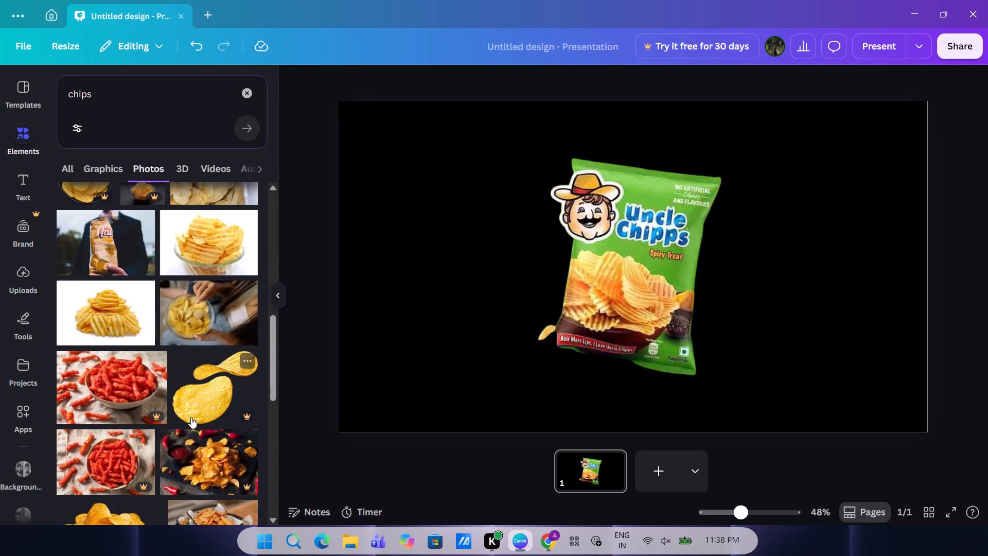
scroll(191, 417, "down", 1)
scroll(143, 364, "down", 1)
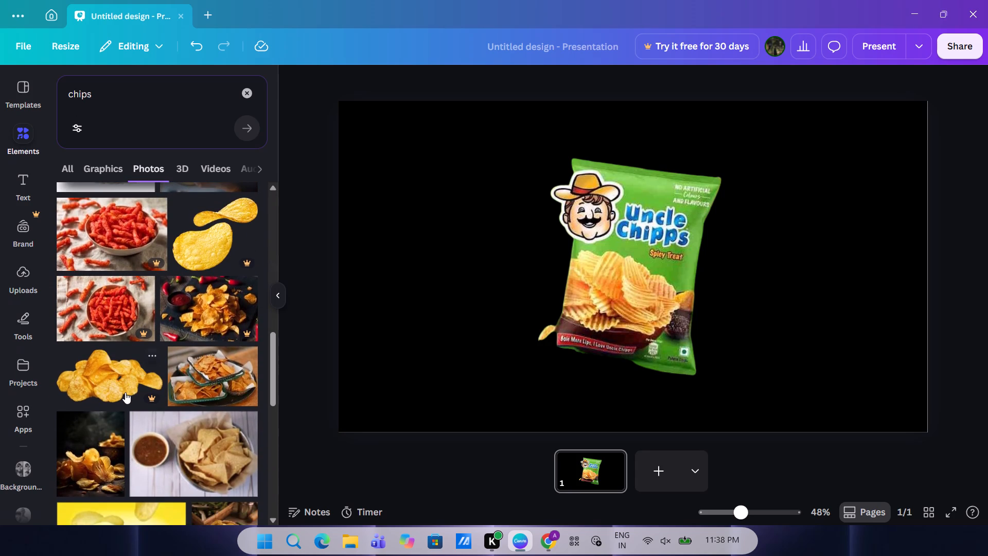
scroll(125, 392, "down", 2)
scroll(155, 325, "up", 3)
scroll(155, 325, "down", 6)
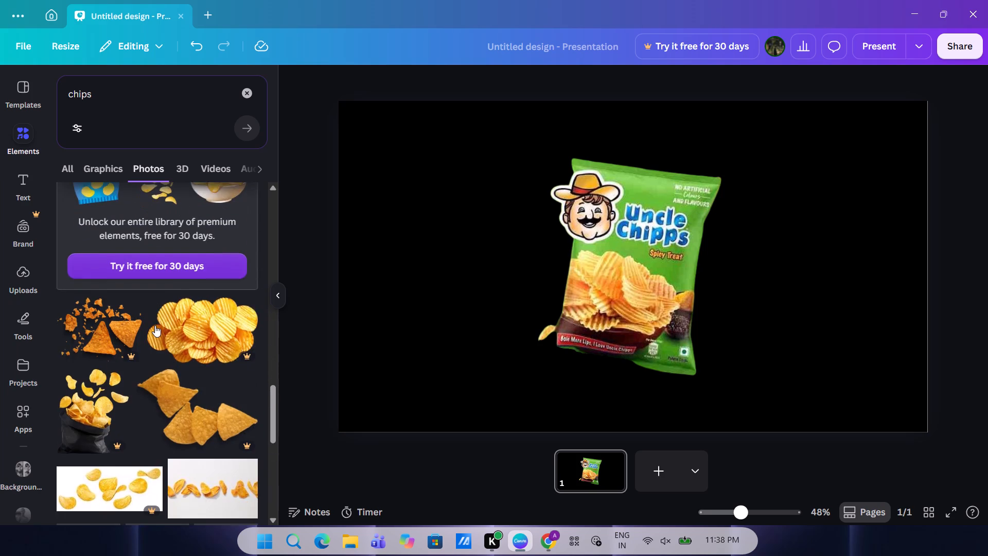
scroll(155, 325, "down", 1)
scroll(155, 325, "up", 9)
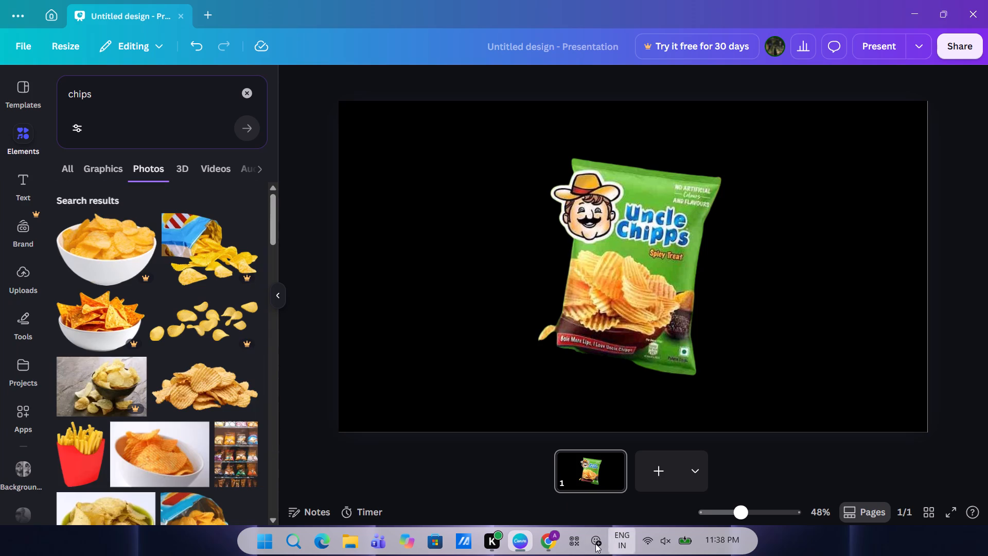
Switch to Chrome and rerun the Google image search for chips.
left_click(551, 544)
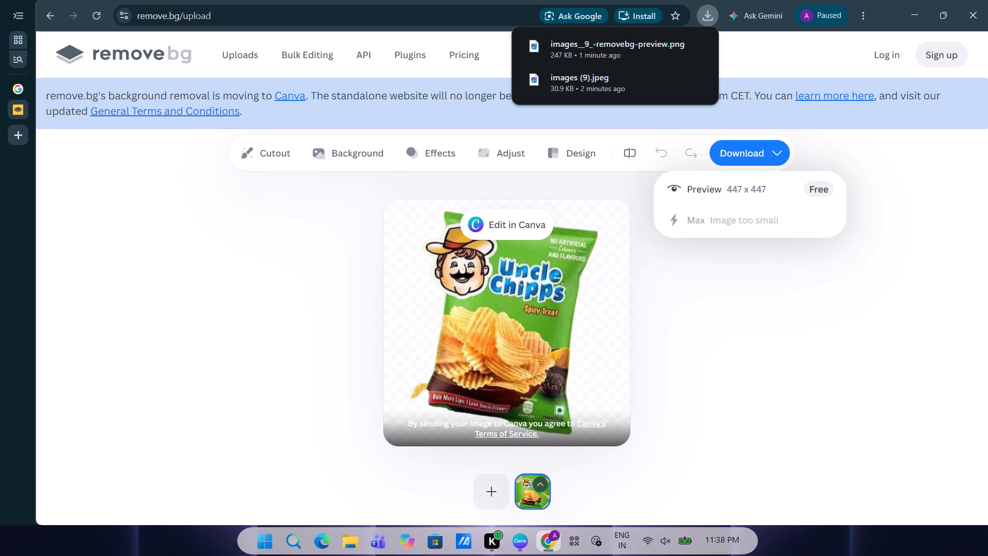
left_click(32, 90)
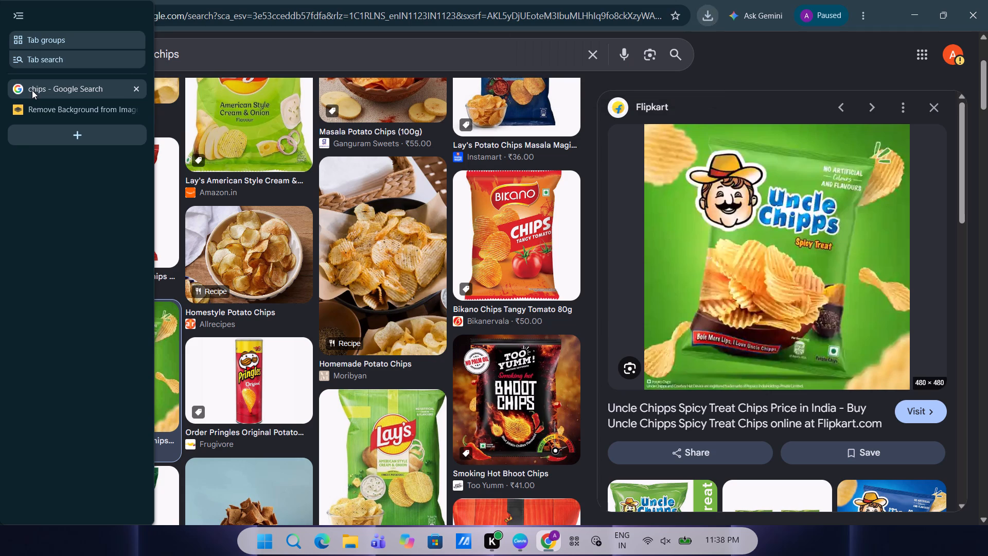
left_click(330, 57)
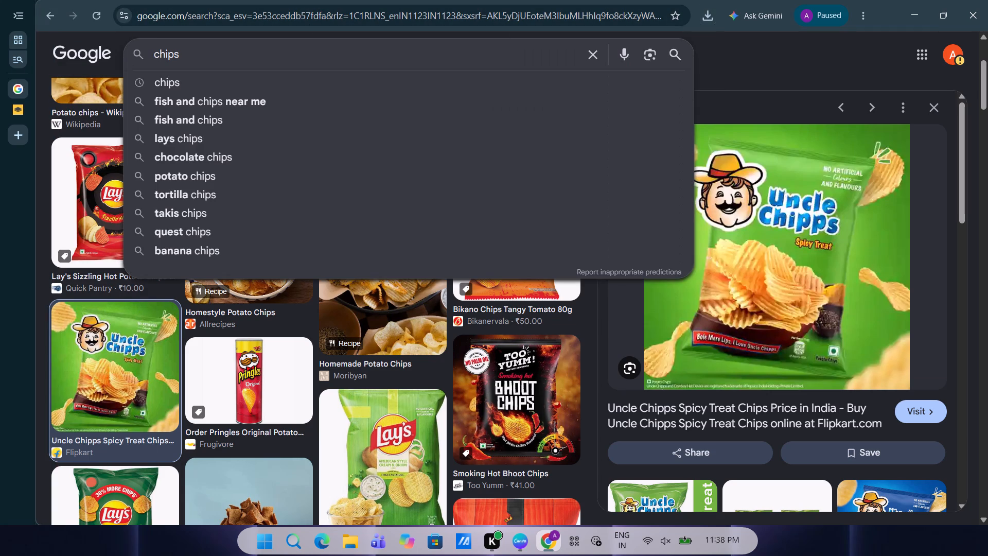
key("Return")
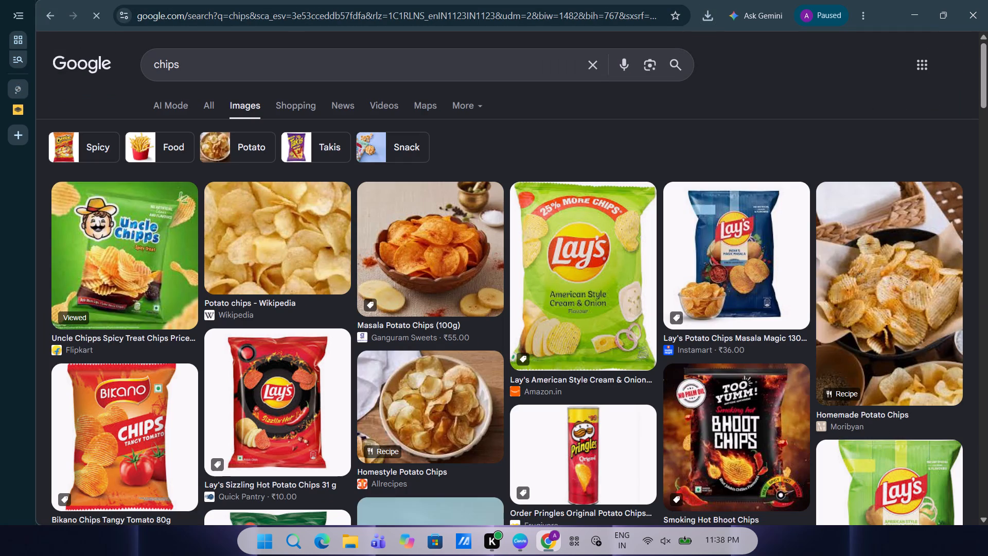
Examine the suggested search filters and the Google image results for another usable chips picture.
left_click(256, 63)
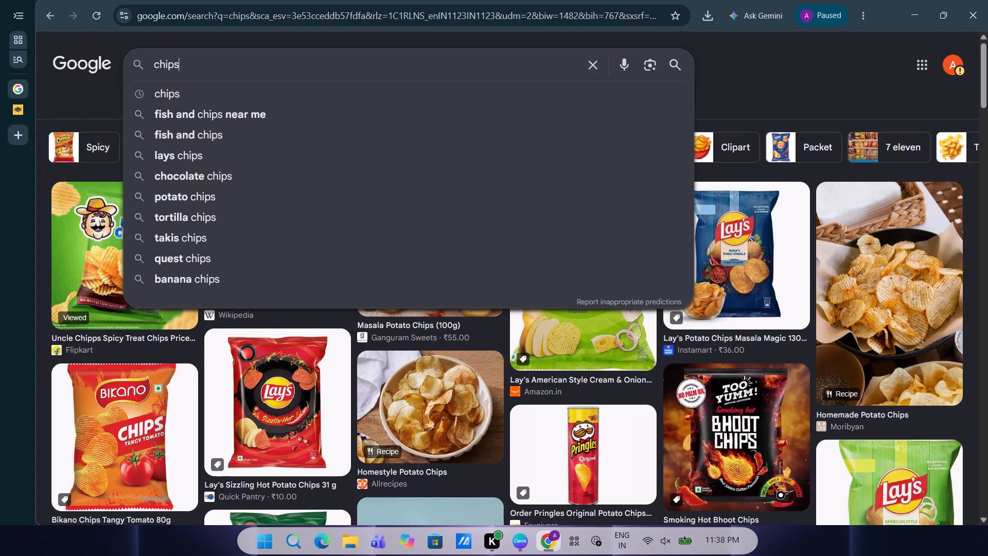
left_click(107, 103)
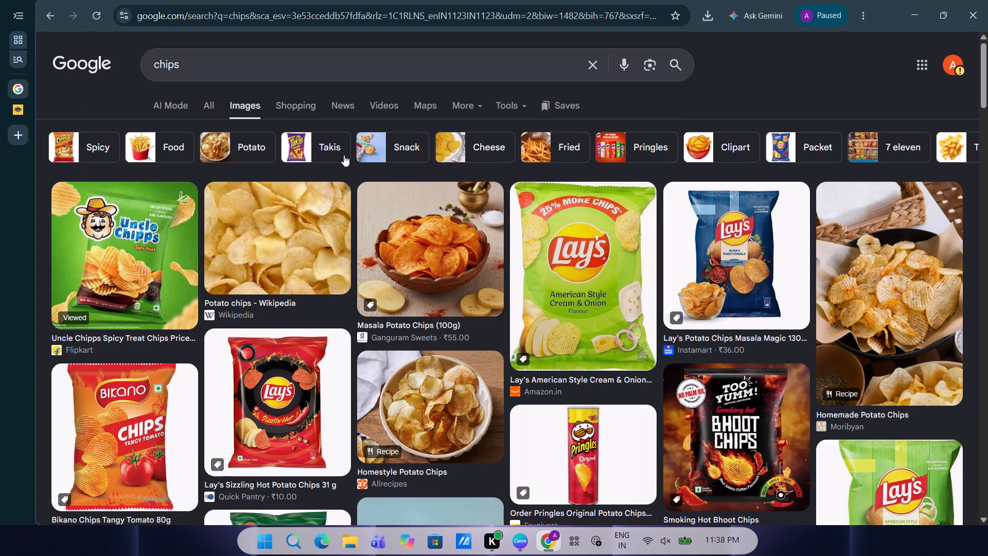
scroll(341, 154, "left", 4)
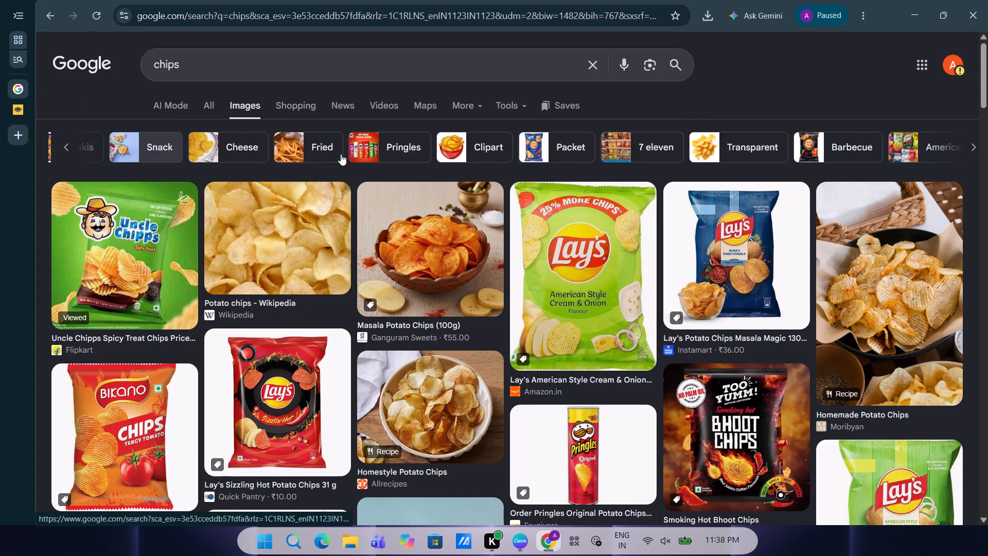
scroll(341, 154, "left", 5)
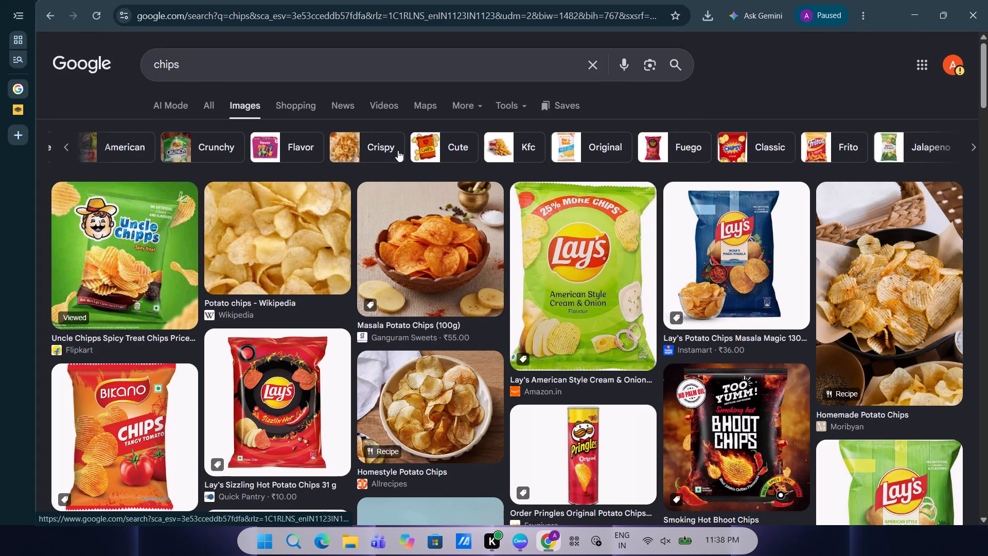
scroll(460, 153, "left", 5)
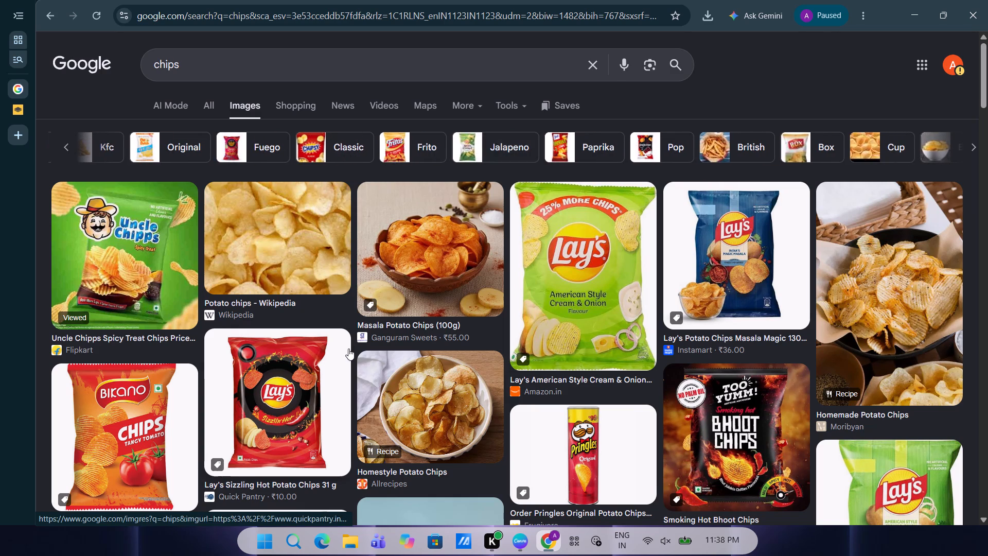
scroll(348, 349, "down", 10)
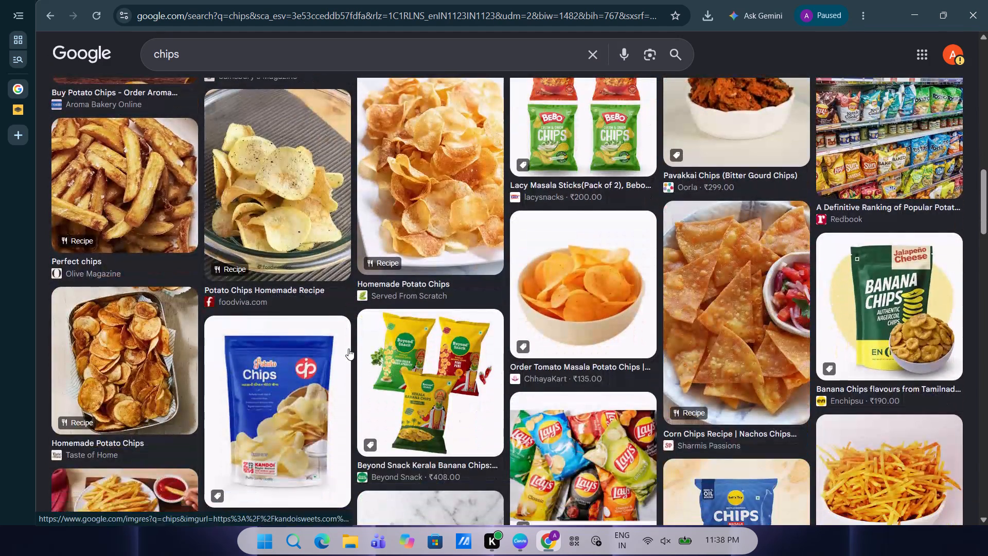
scroll(348, 349, "down", 5)
scroll(348, 349, "up", 4)
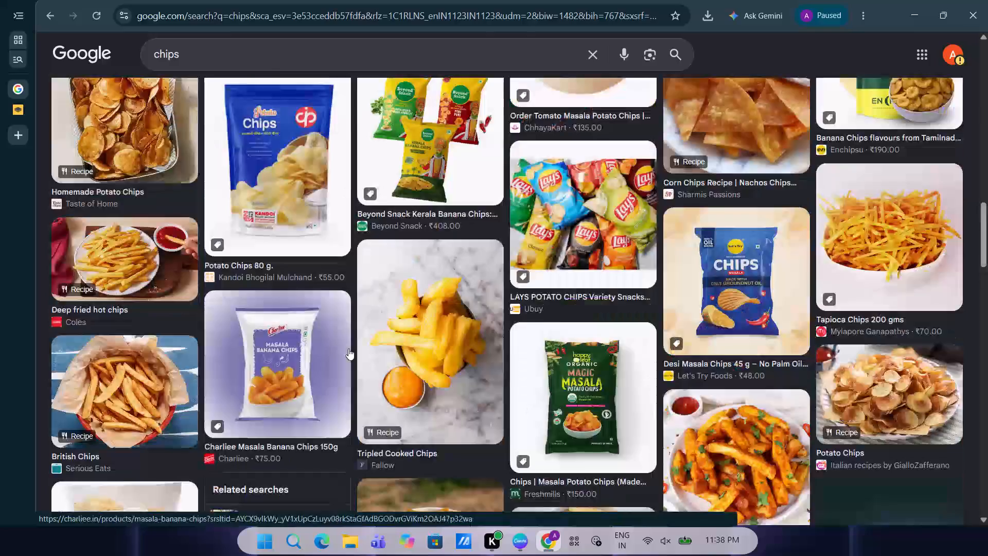
scroll(348, 349, "up", 6)
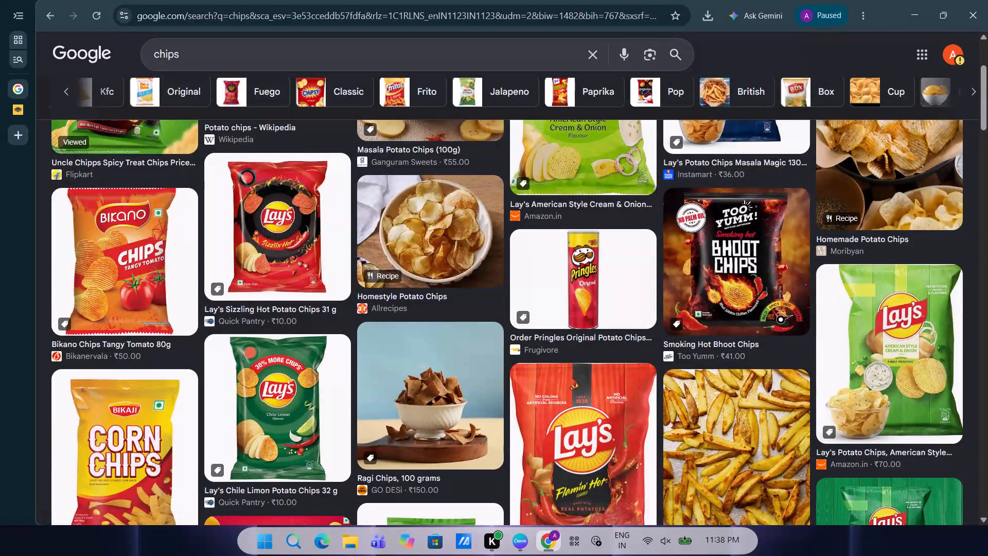
Extend the Google image search to "chips spinkers" and glance over the results.
left_click(190, 63)
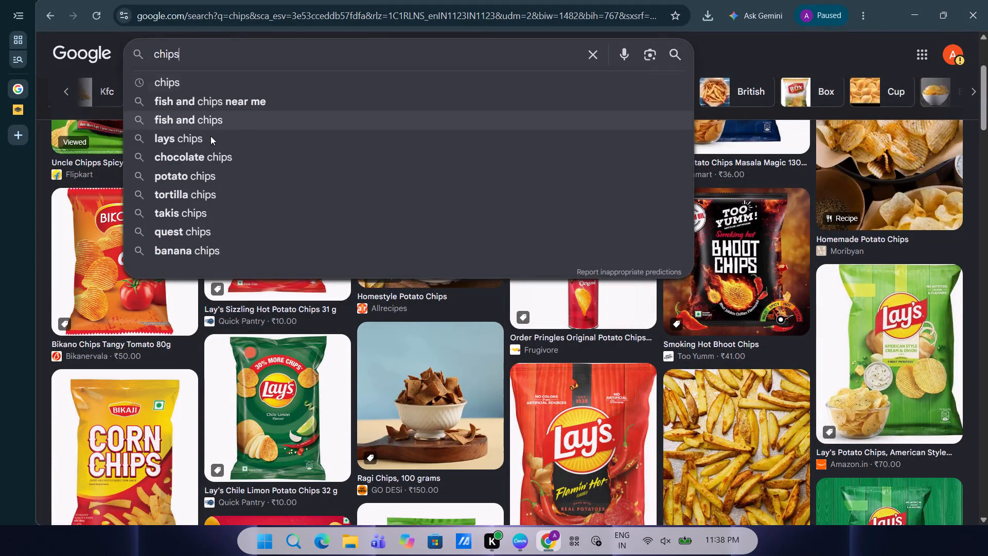
key("space")
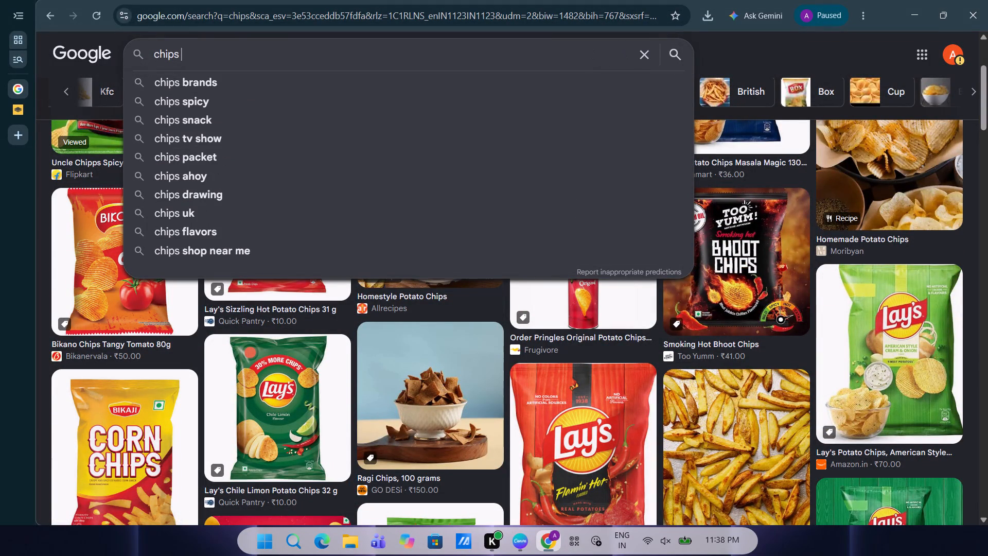
type("shi")
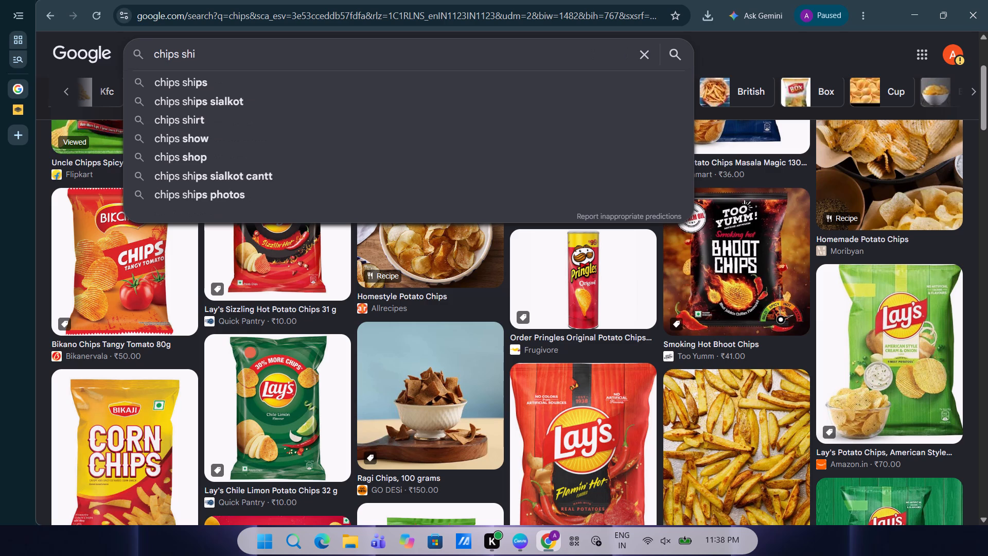
key("BackSpace")
key("BackSpace")
type("pin")
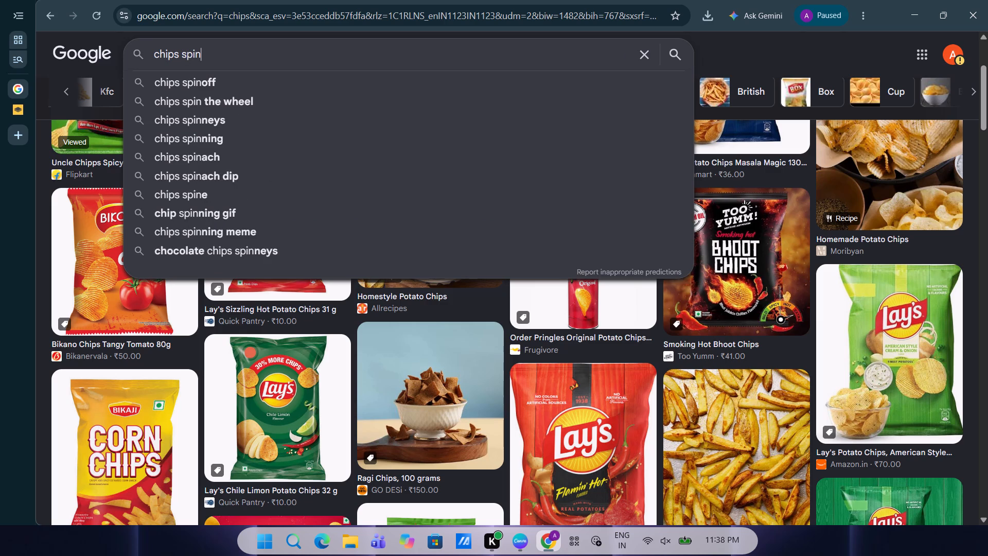
type("kr")
key("BackSpace")
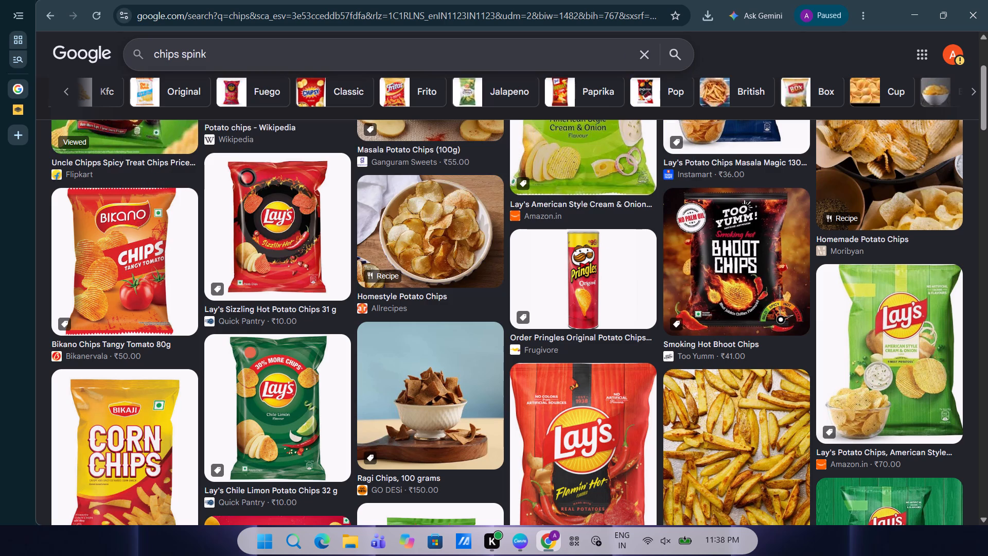
type("ers")
key("Return")
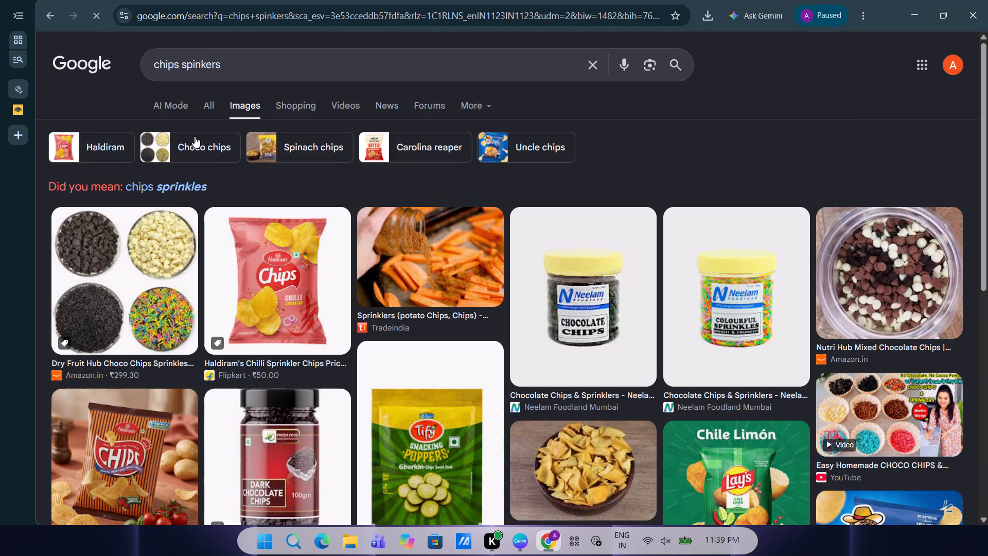
scroll(235, 272, "down", 1)
scroll(235, 272, "up", 3)
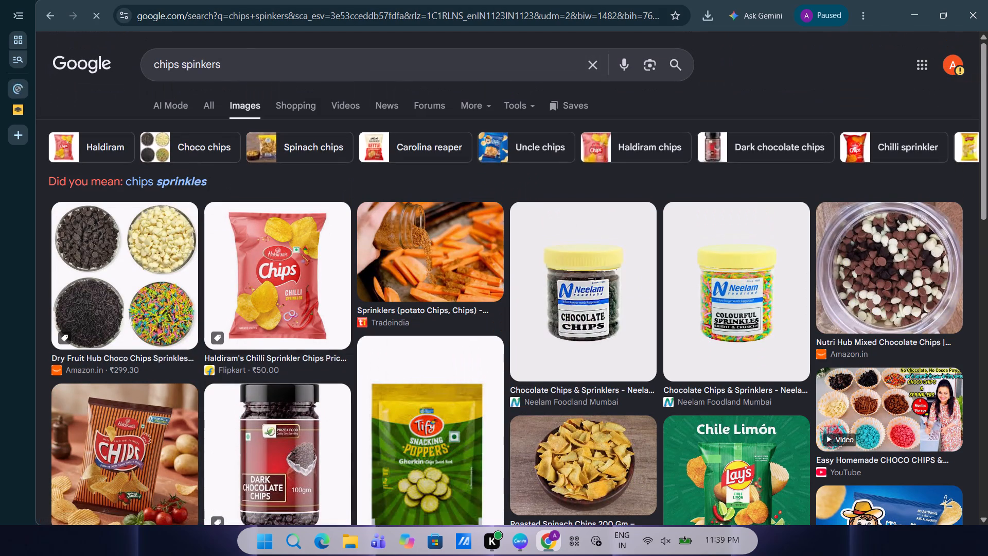
Switch to the suggested search "chips sprinkles" and look through its image results for scattered chips.
left_click(151, 178)
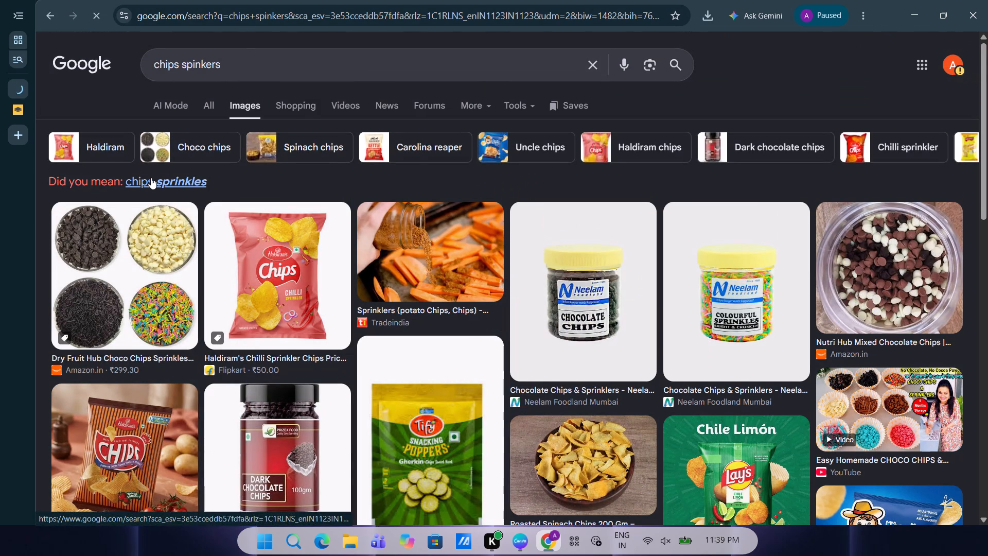
scroll(302, 270, "down", 5)
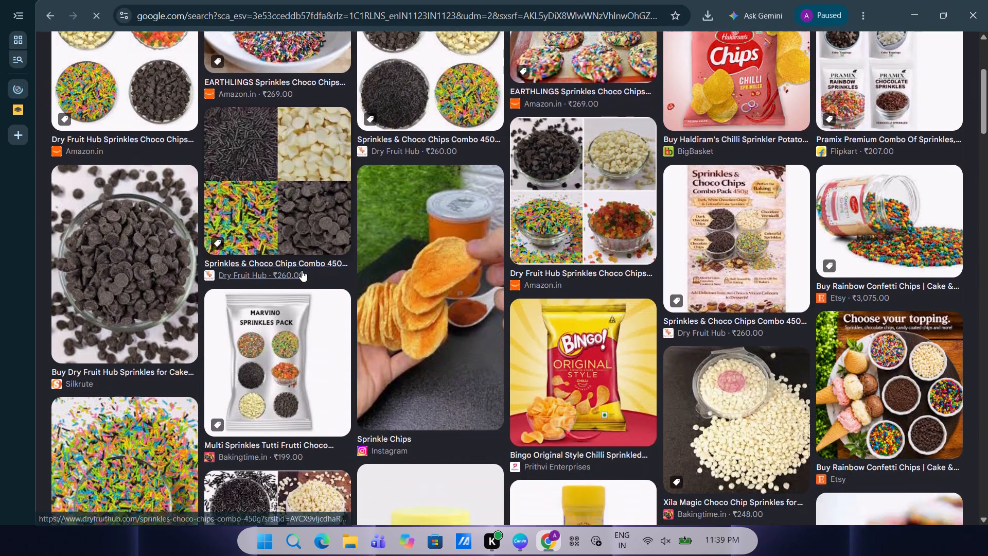
scroll(302, 270, "down", 2)
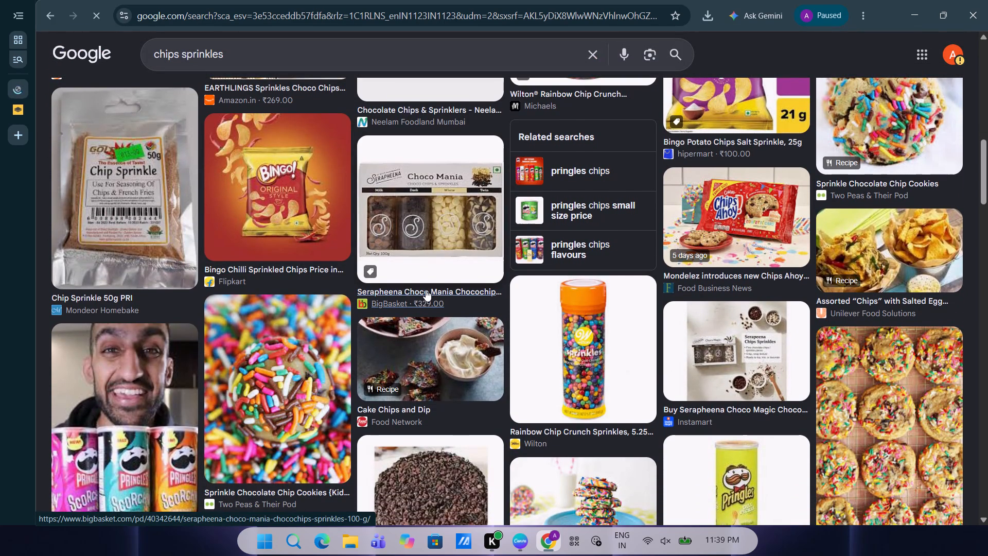
scroll(443, 248, "down", 5)
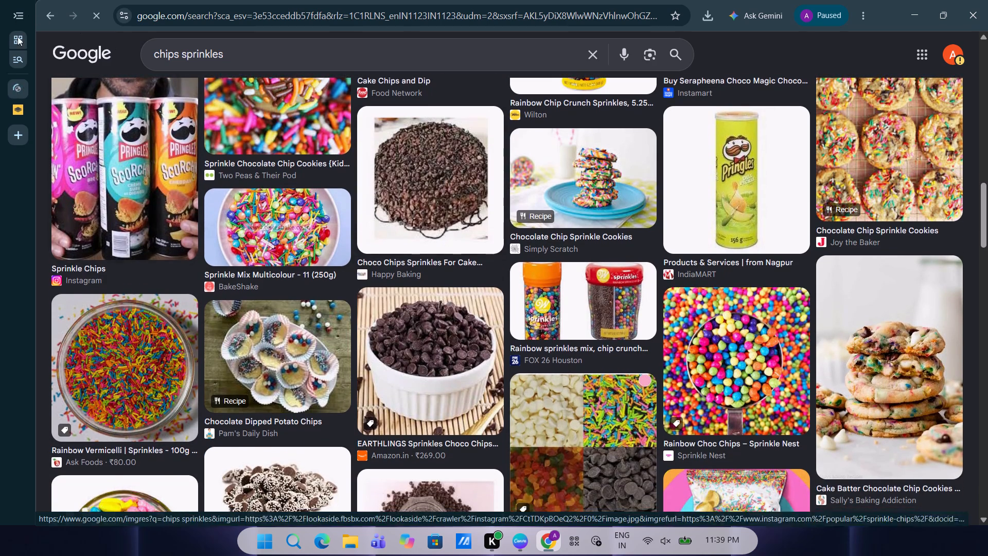
Remove the sprinkles term and rerun the image search for chips alone.
left_click(254, 61)
key("BackSpace")
key("BackSpace")
key("BackSpace")
key("BackSpace")
key("BackSpace")
key("BackSpace")
key("BackSpace")
key("BackSpace")
key("BackSpace")
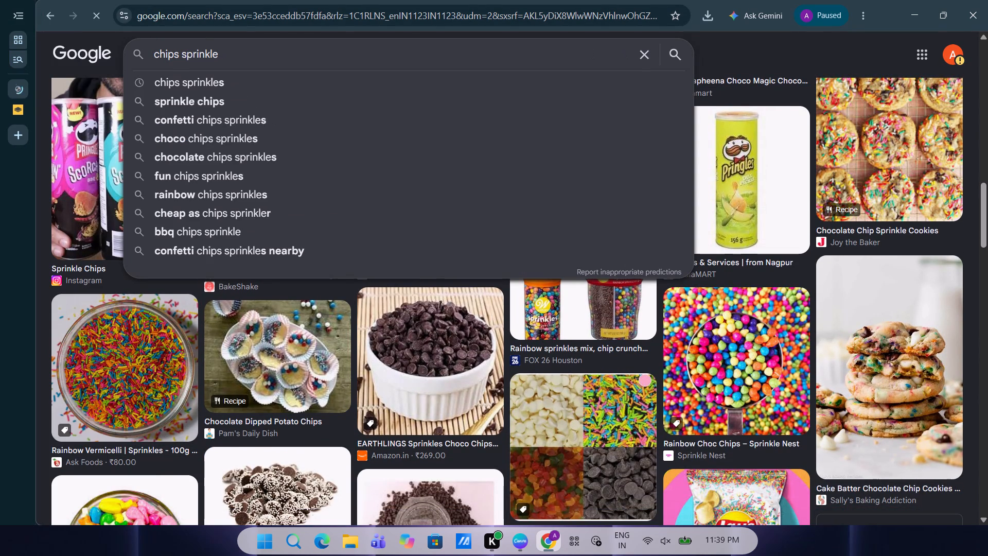
key("Return")
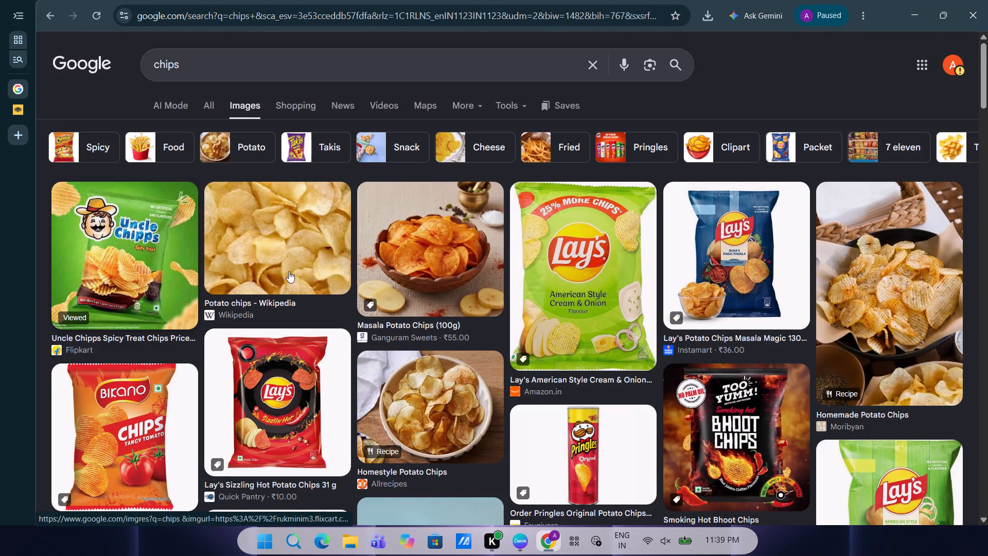
Preview the Wikipedia potato chips image and save it to the computer.
left_click(257, 241)
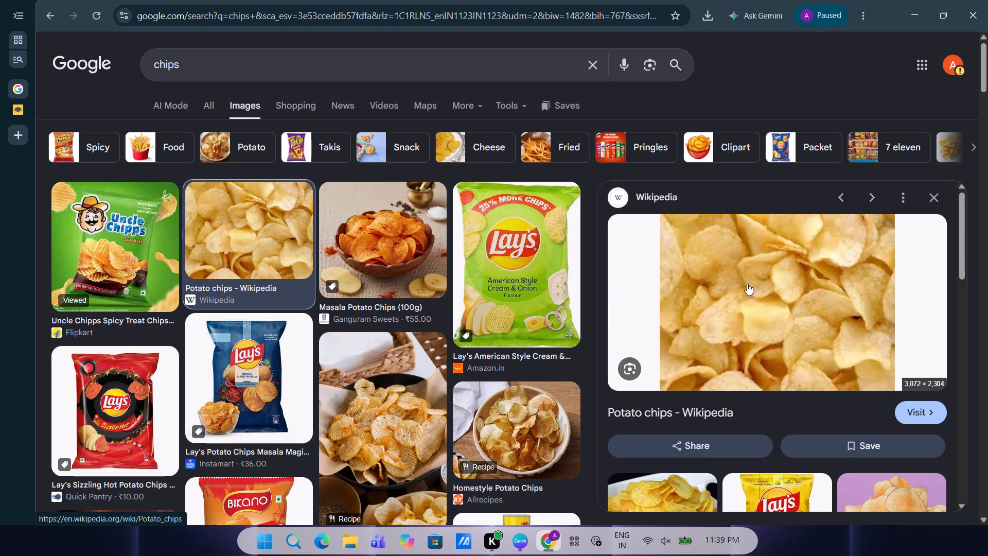
right_click(751, 280)
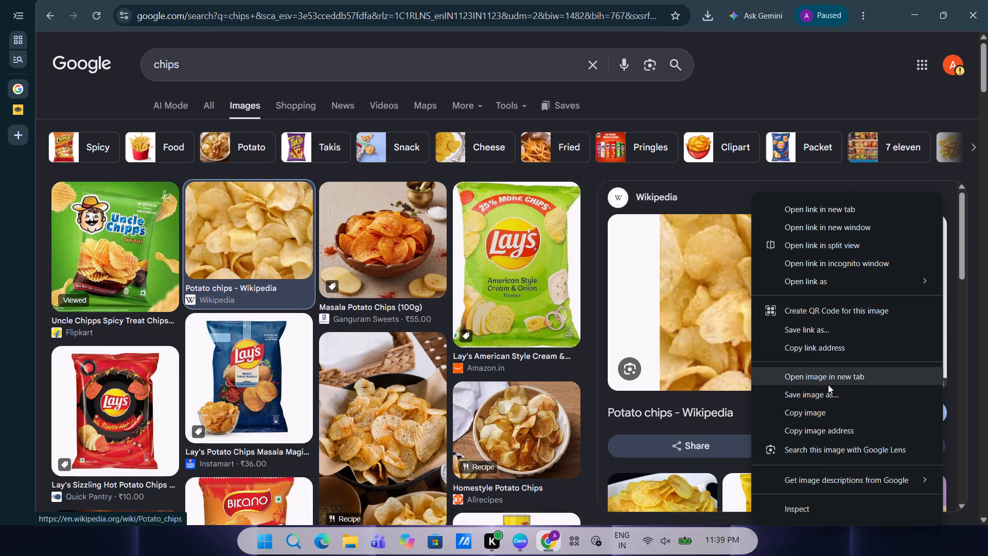
left_click(818, 398)
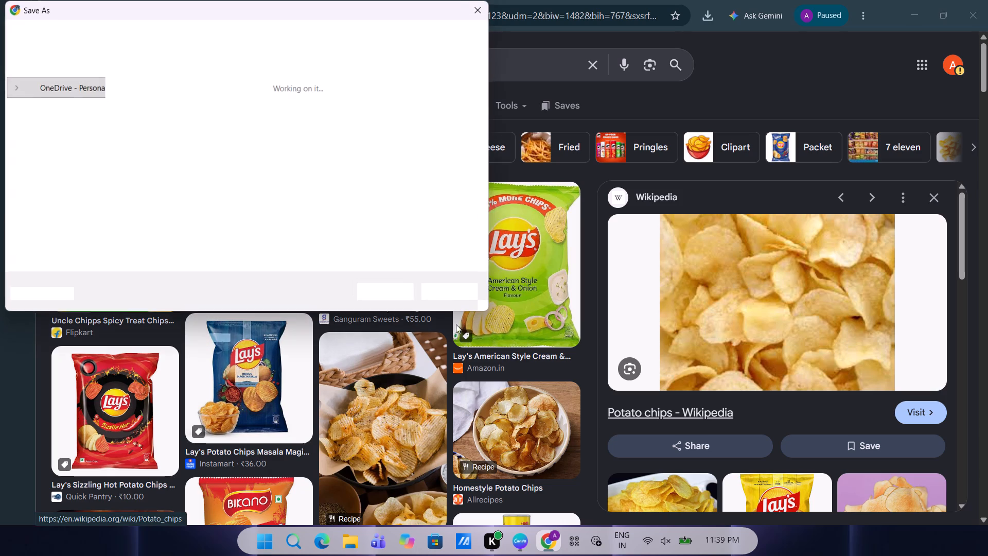
left_click(375, 293)
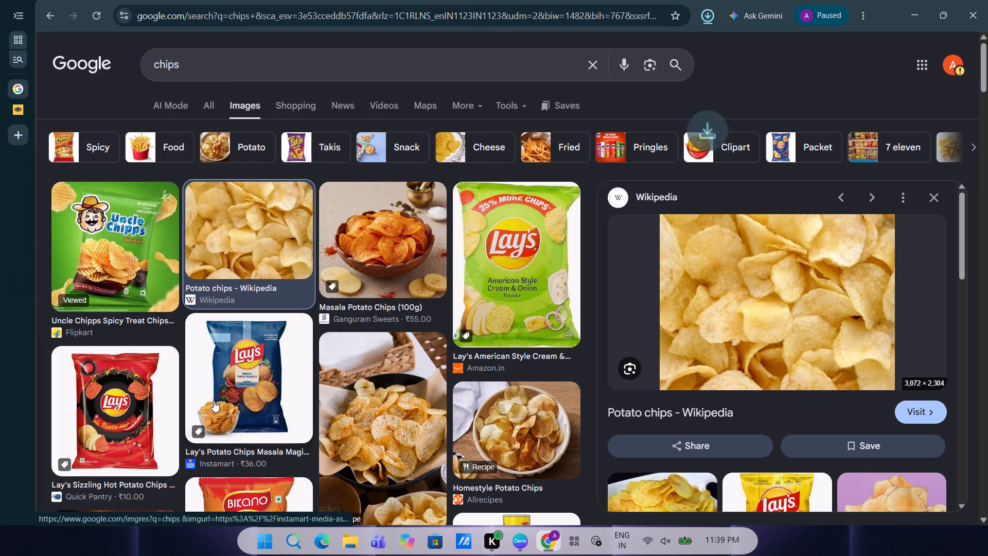
Find the Homemade Potato Chips image from Moribyan in the results and save it as a JPEG in the Pictures folder.
scroll(214, 401, "down", 1)
scroll(368, 388, "down", 1)
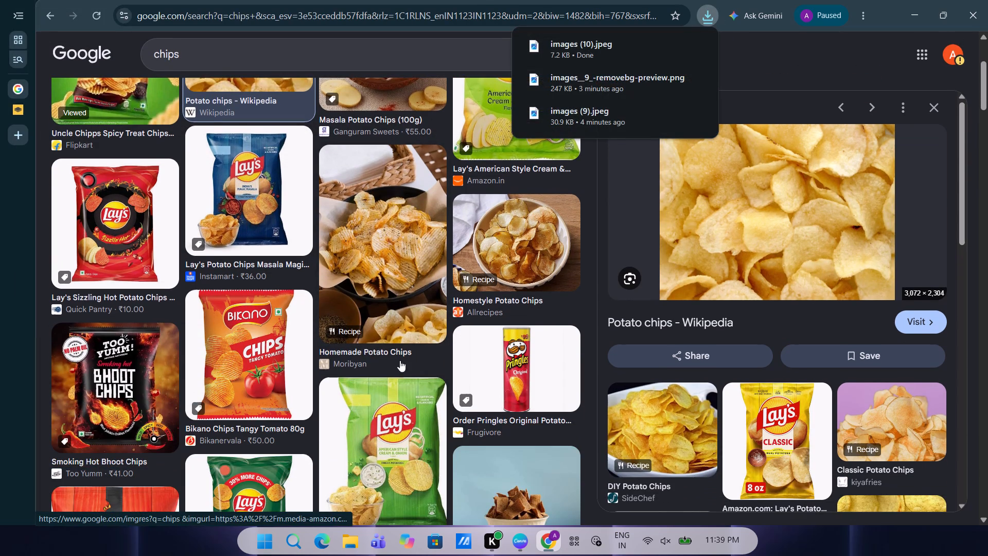
scroll(296, 397, "right", 1)
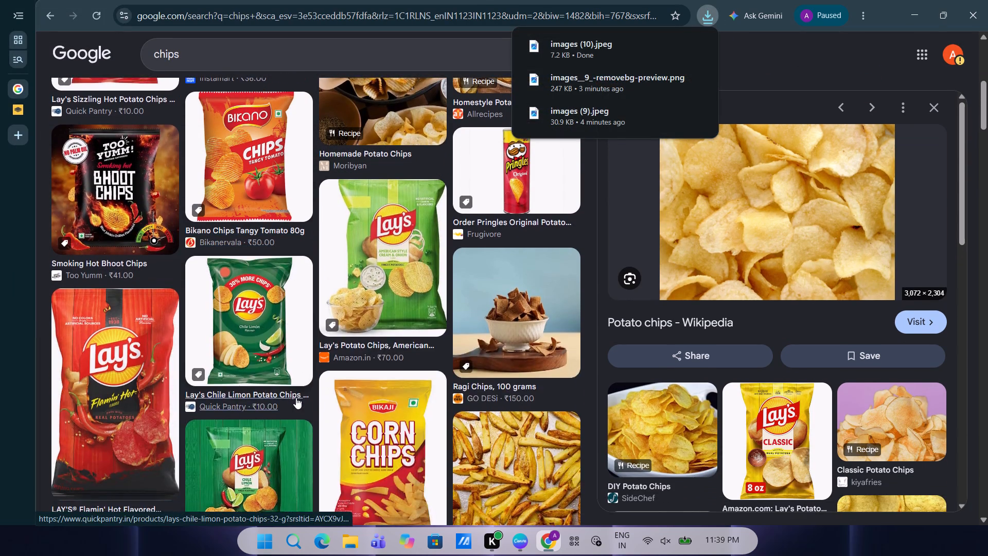
scroll(296, 397, "right", 1)
left_click(368, 202)
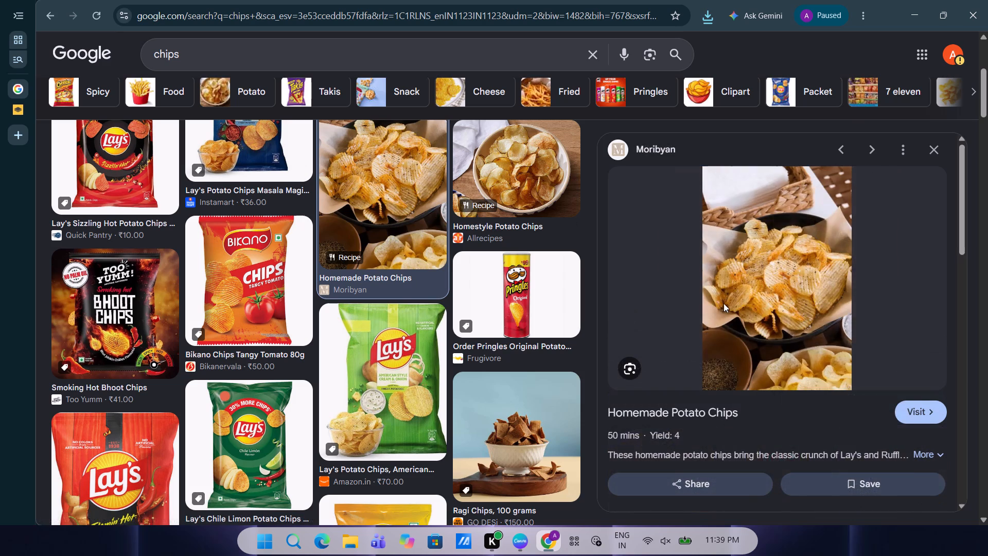
right_click(722, 303)
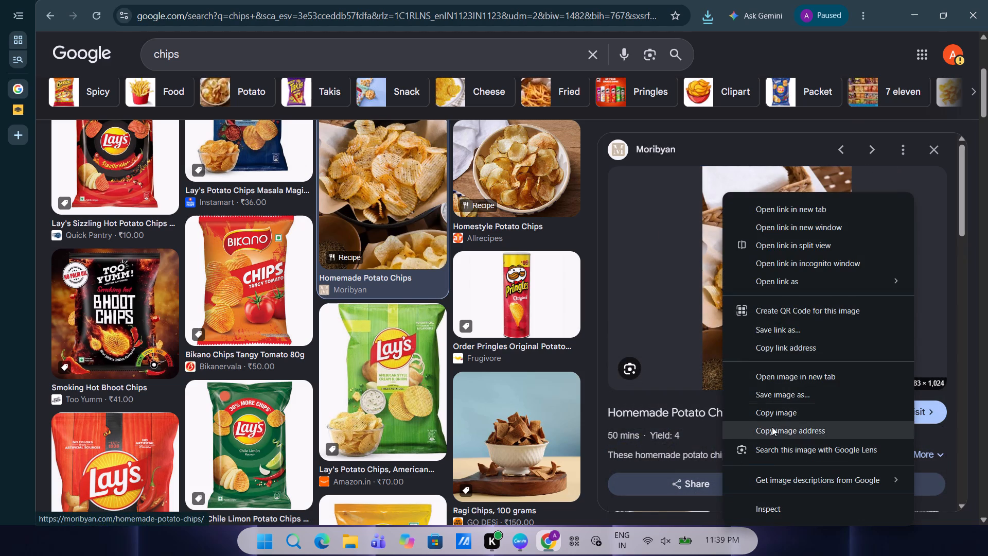
left_click(792, 392)
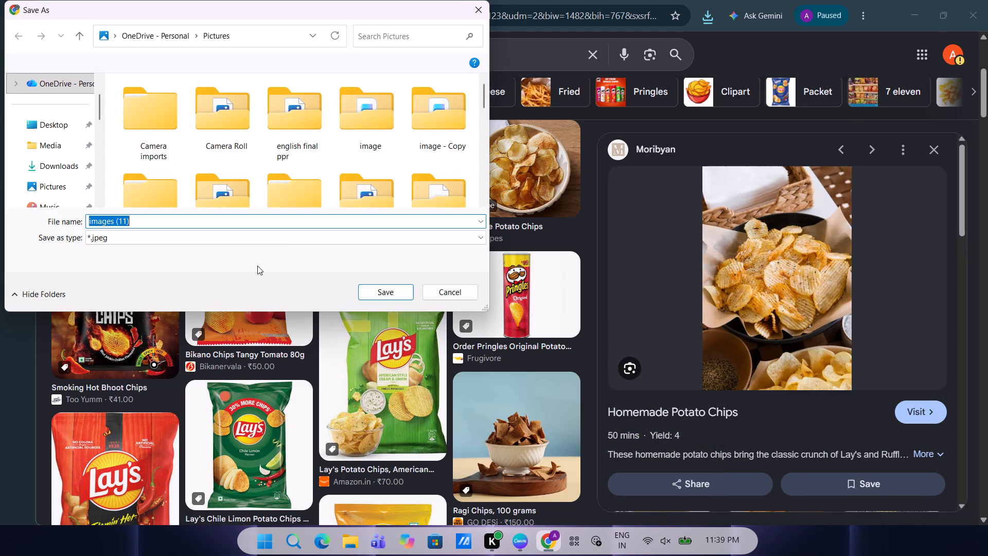
double_click(372, 283)
left_click(371, 286)
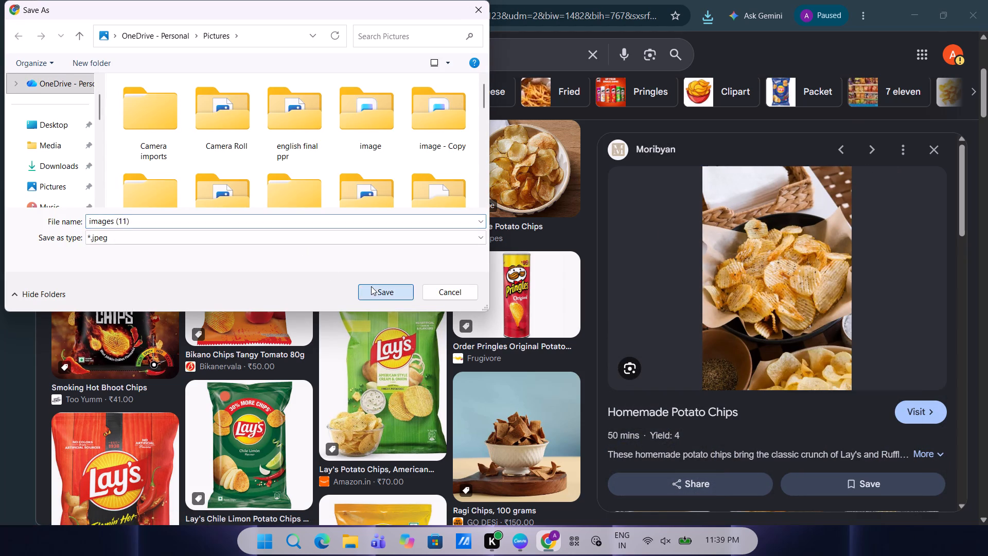
Look through further chips image results for another suitable picture, briefly switching to Canva and back to Chrome.
scroll(357, 361, "down", 2)
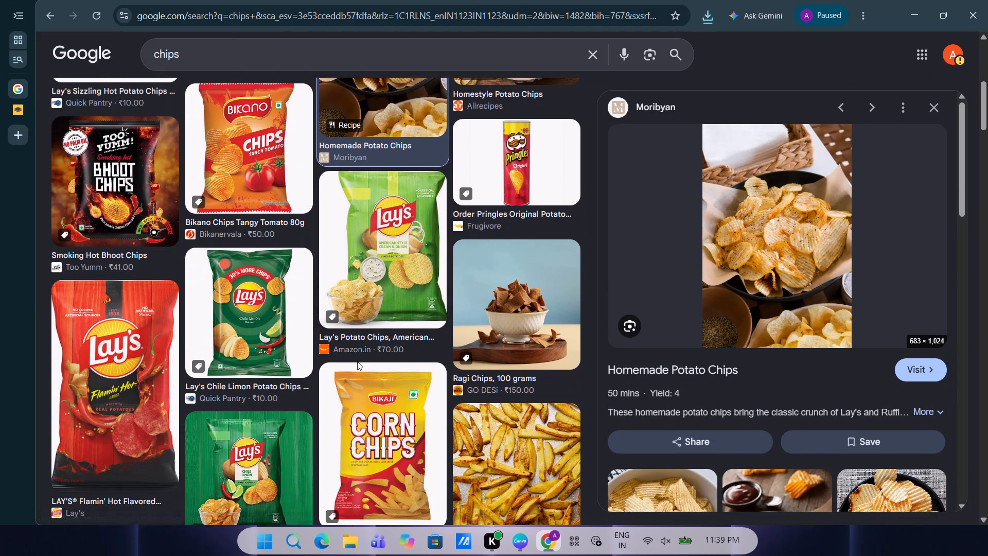
scroll(357, 361, "down", 2)
left_click(520, 539)
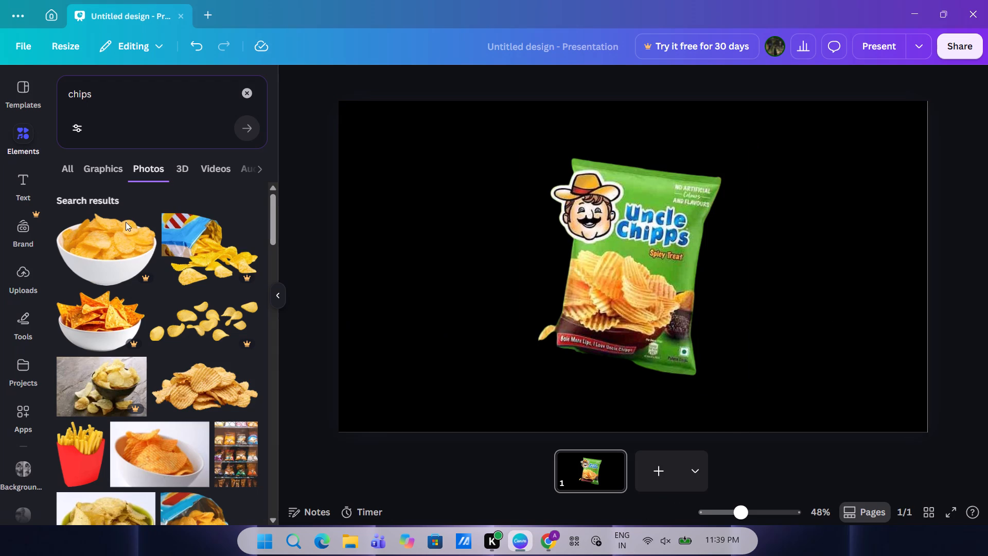
left_click(544, 536)
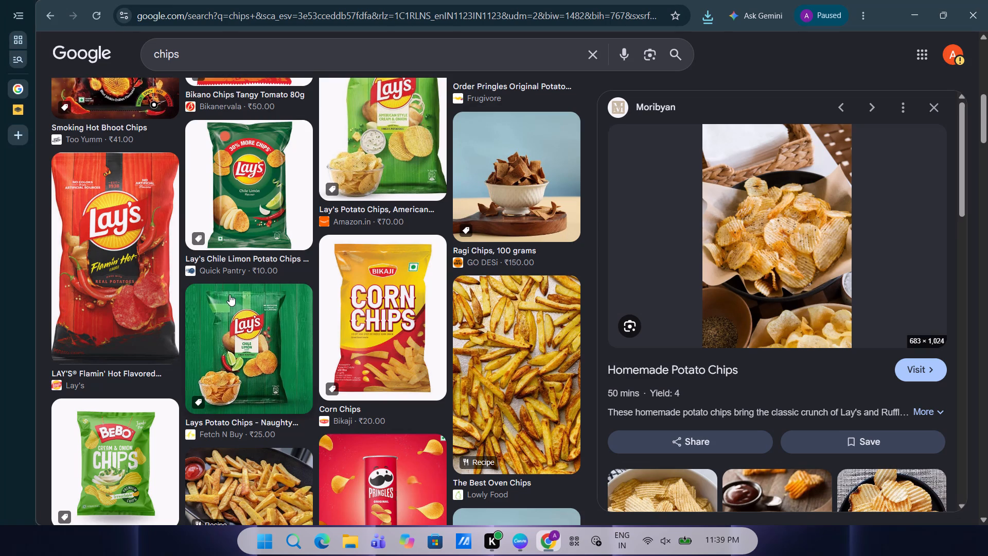
scroll(230, 294, "down", 7)
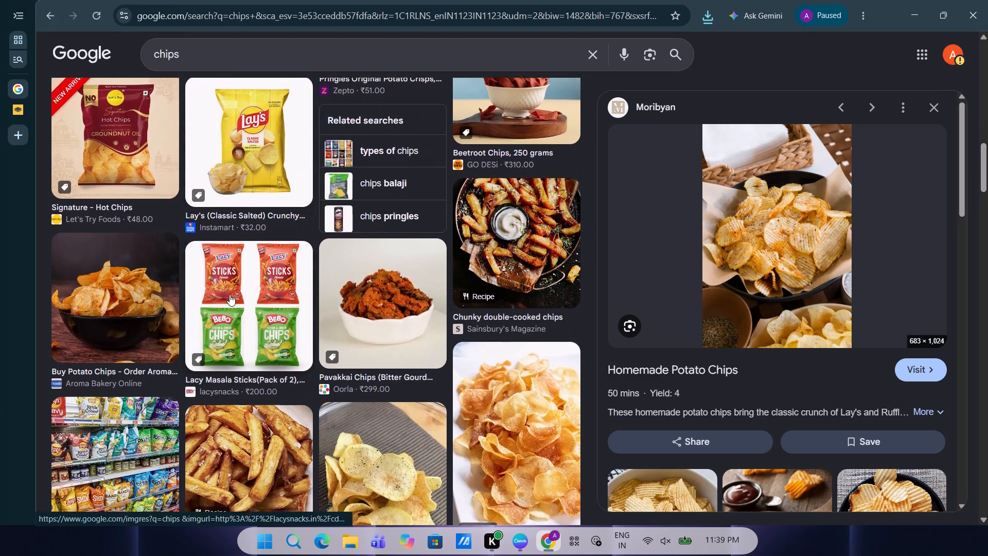
scroll(230, 294, "down", 5)
scroll(230, 294, "up", 15)
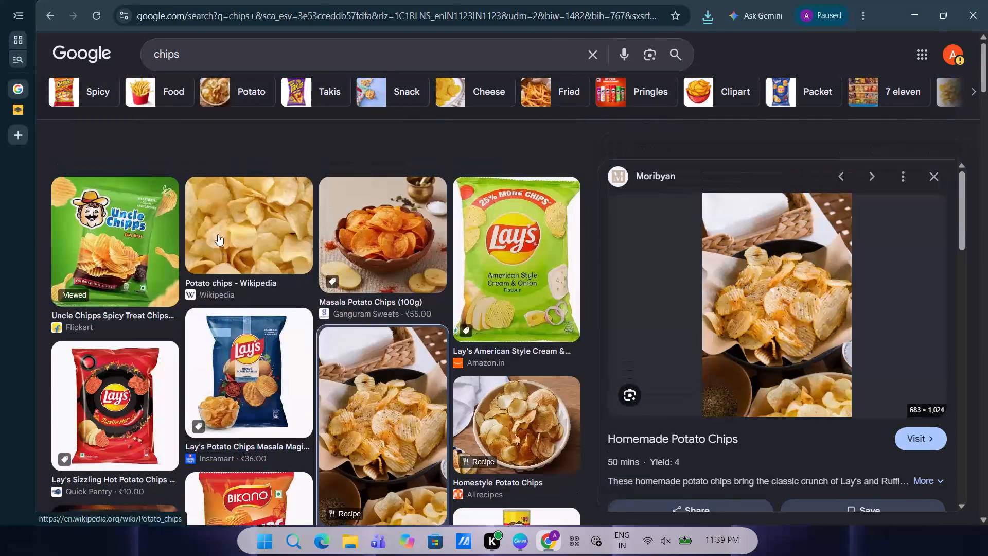
Change the image search from chips to uncle chips.
left_click(153, 69)
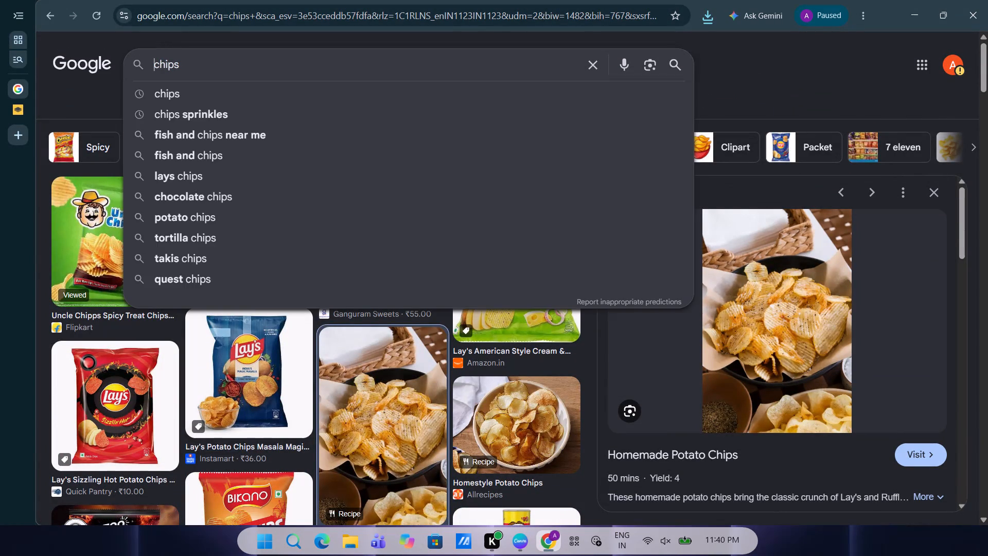
type("un")
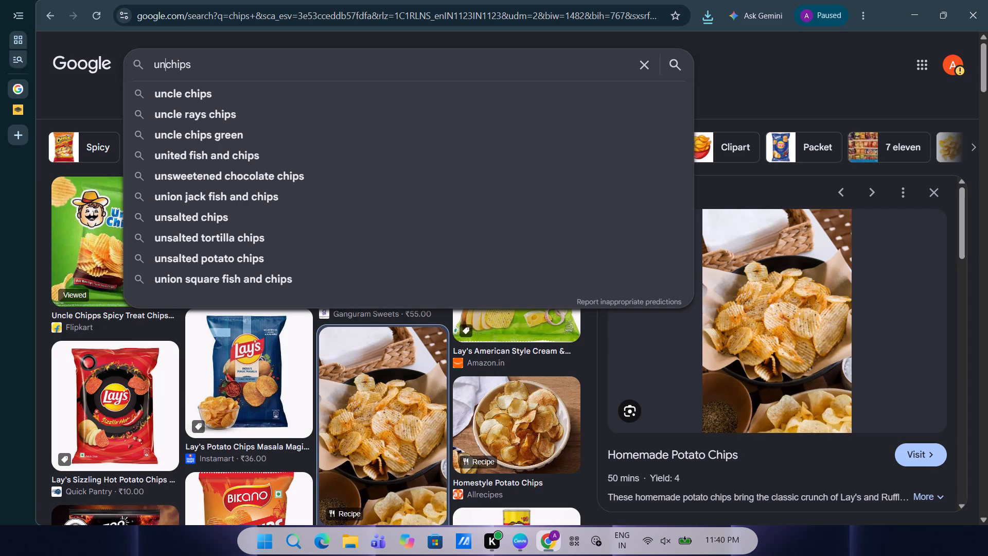
left_click(190, 94)
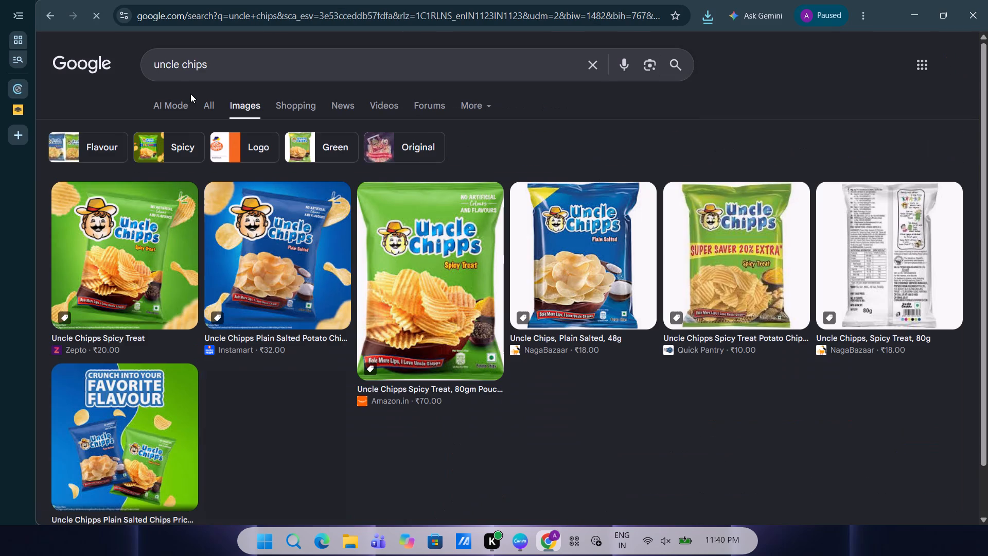
Find the Basket Deliveries image of the blue Plain Salted Uncle Chipps packet and save it as a JPEG in the Pictures folder.
scroll(114, 266, "down", 1)
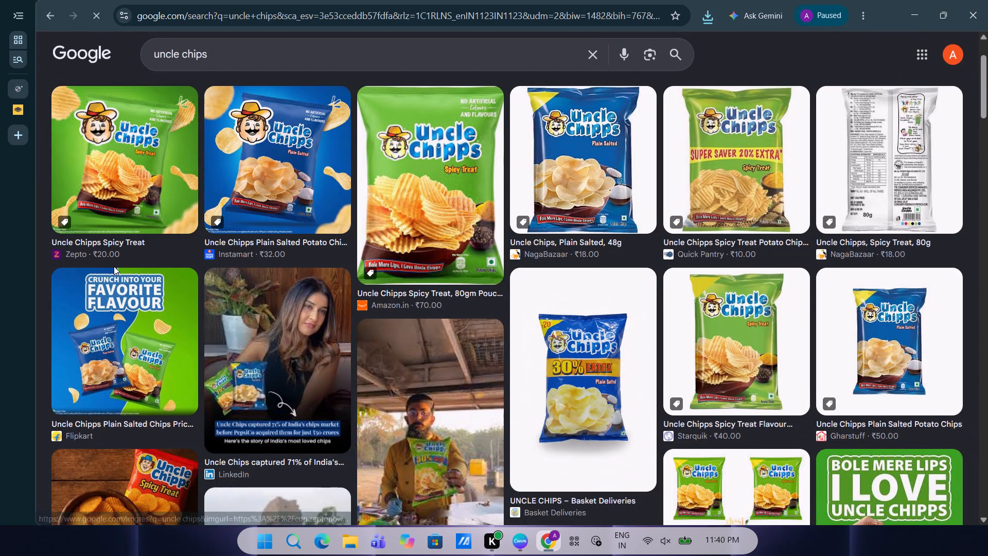
scroll(114, 266, "down", 1)
scroll(225, 370, "down", 2)
scroll(225, 370, "up", 4)
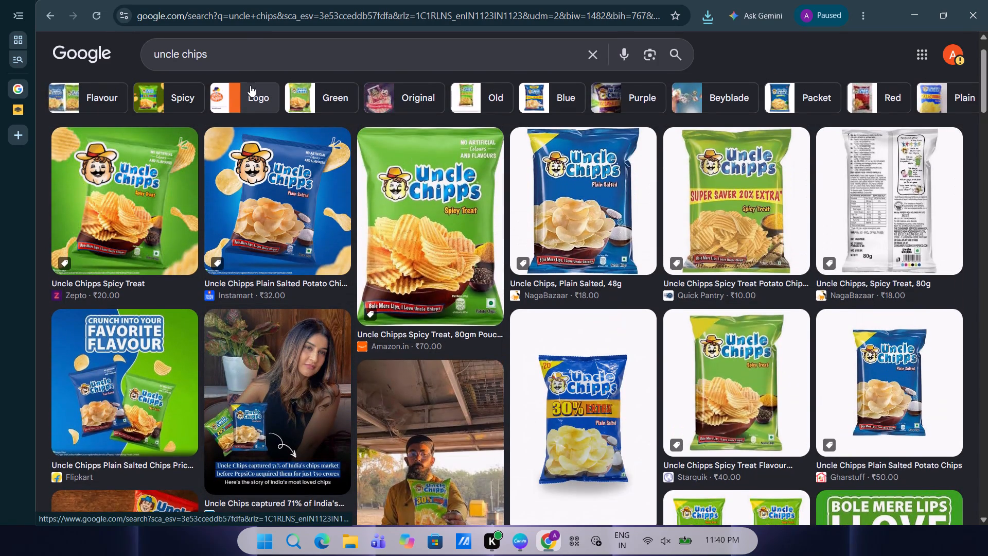
left_click(261, 54)
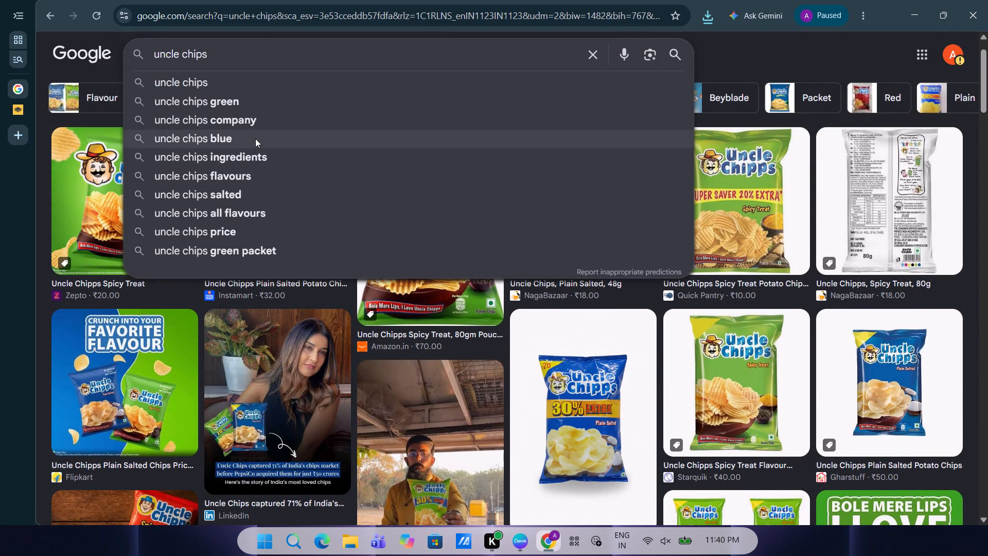
scroll(552, 385, "down", 2)
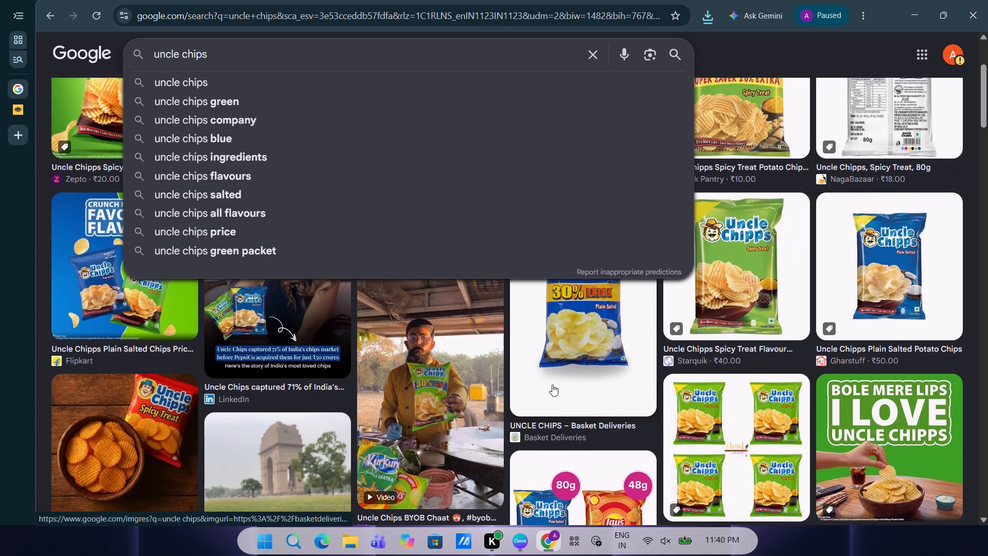
left_click(564, 357)
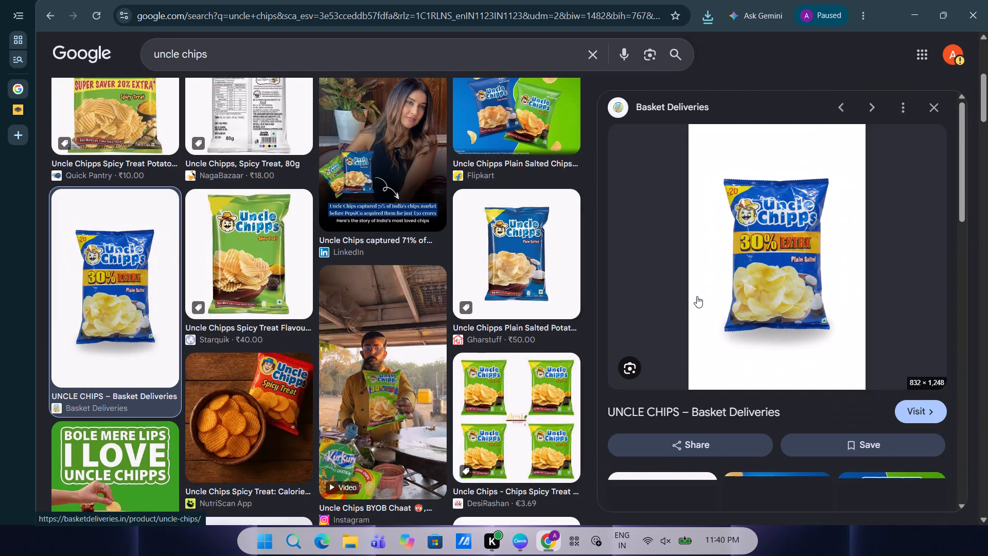
right_click(697, 296)
left_click(753, 397)
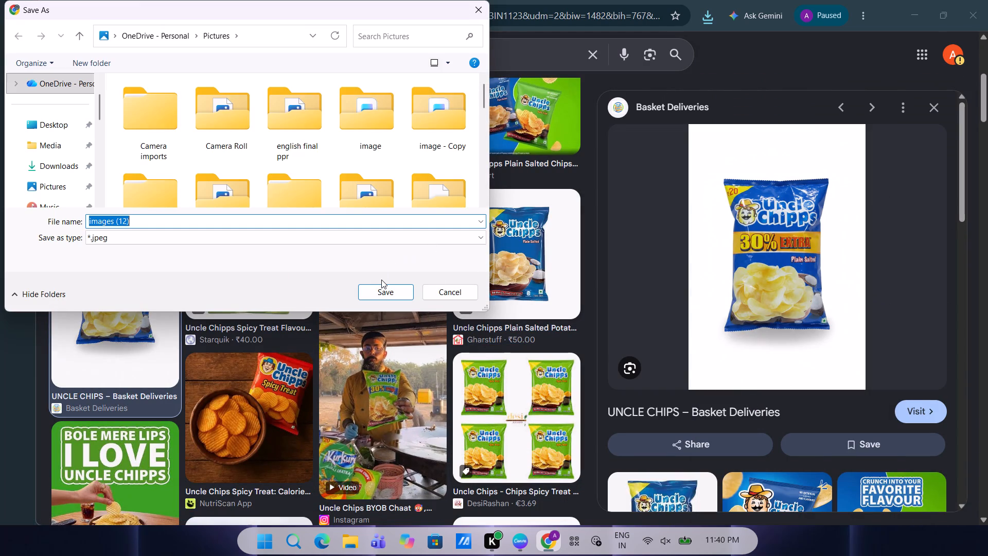
left_click(377, 290)
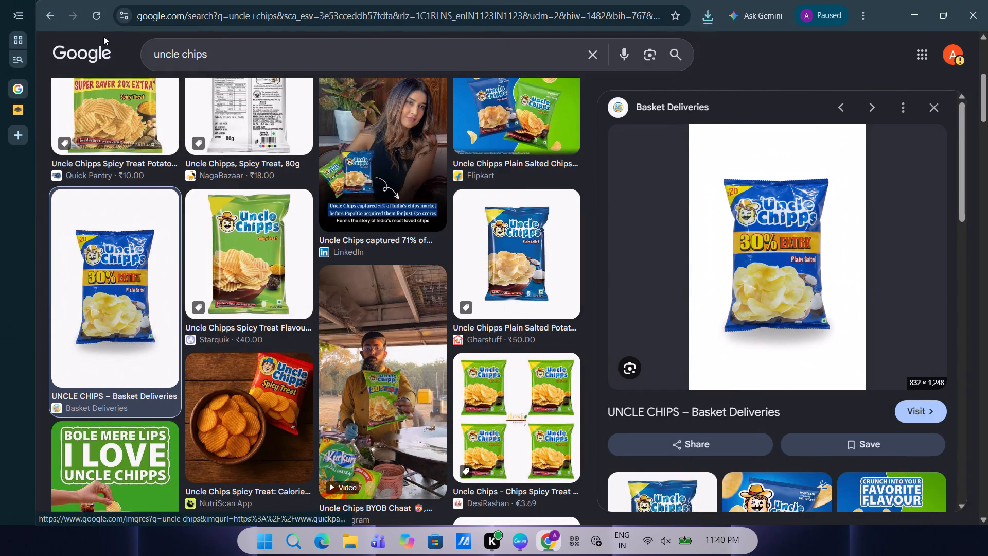
Extend the image search to uncle chips ingredients.
left_click(223, 50)
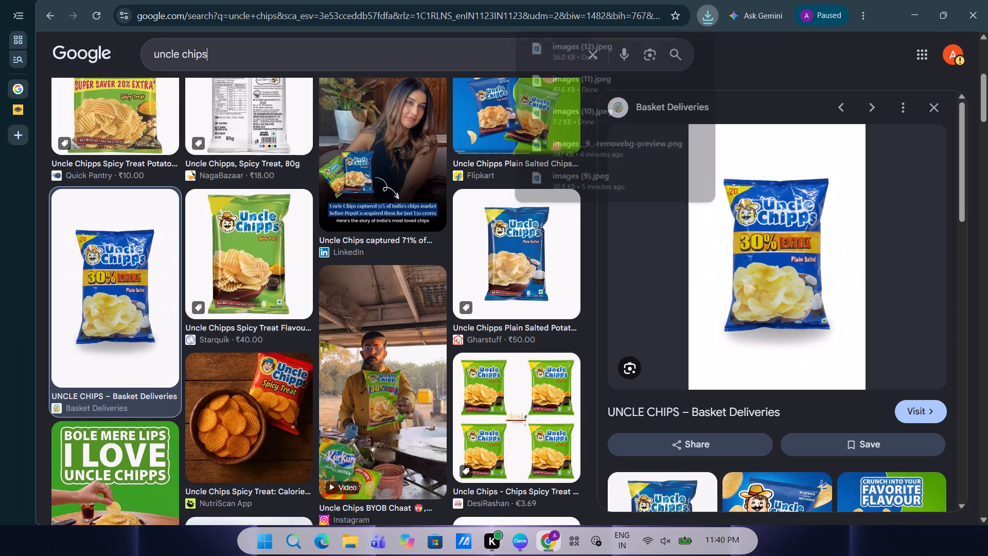
key("space")
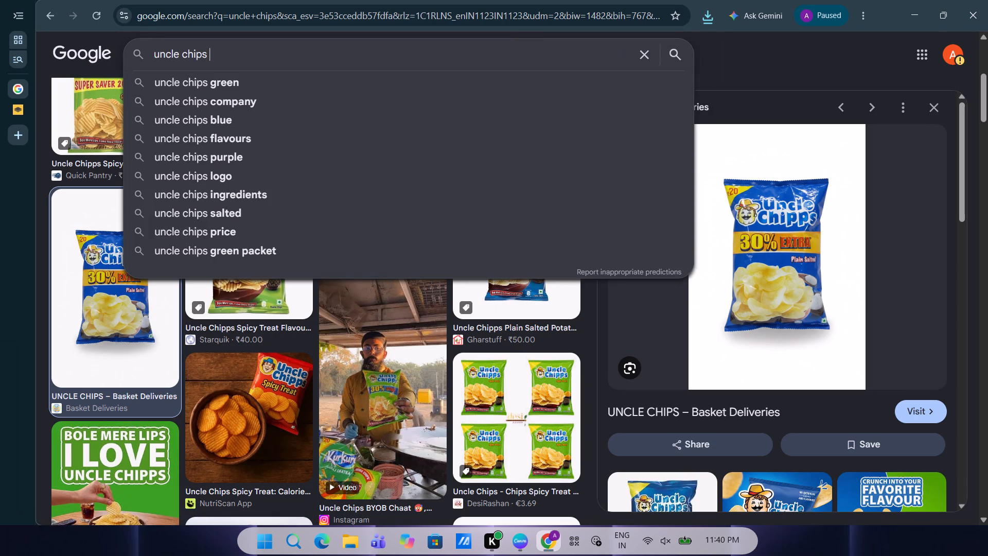
type("ij")
key("BackSpace")
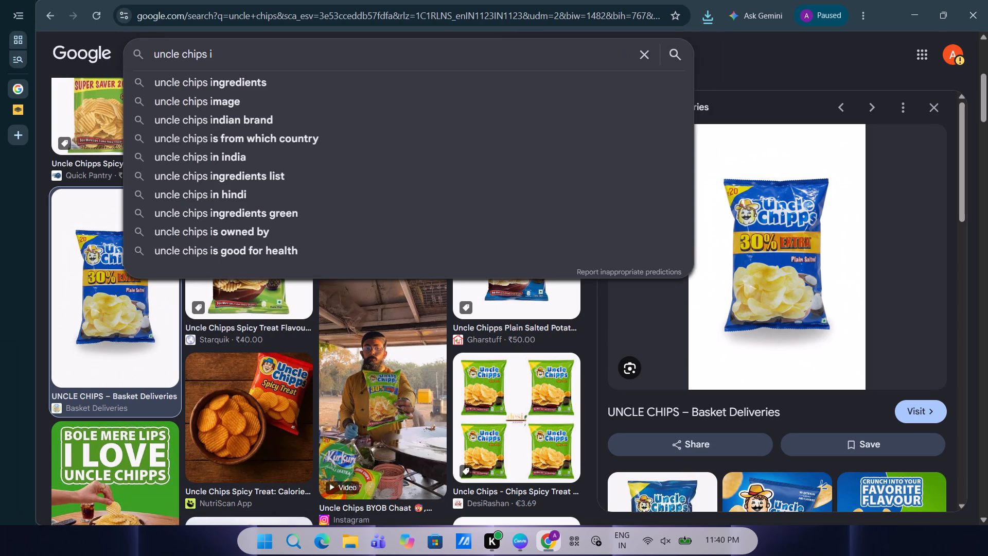
left_click(260, 83)
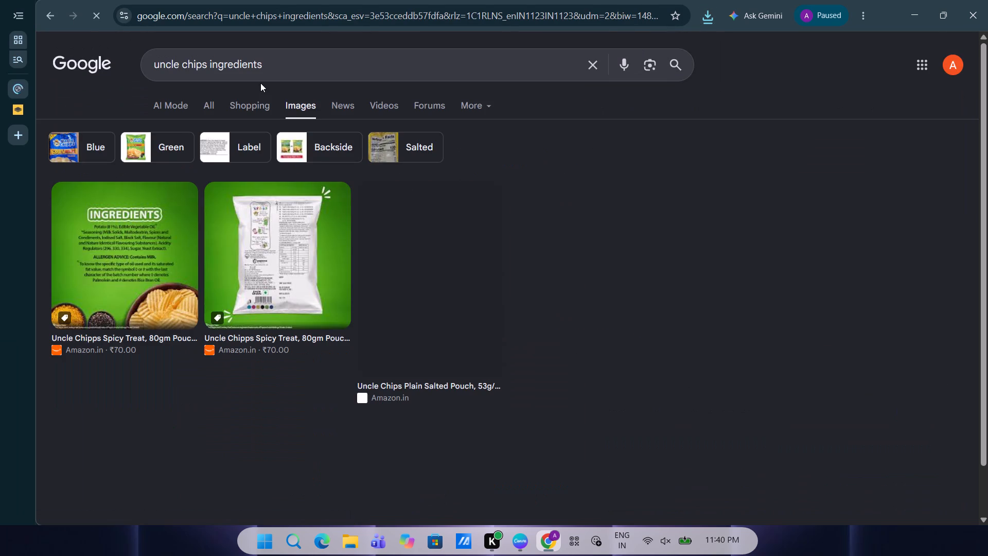
Preview the Amazon ingredients image, then examine all web results for the ingredients query, including the full AI Overview.
left_click(122, 248)
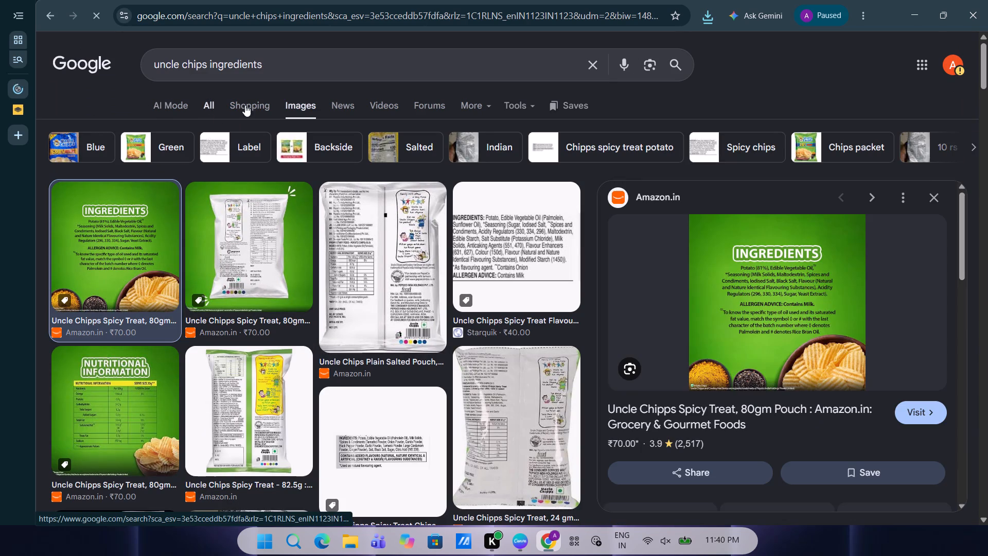
left_click(199, 112)
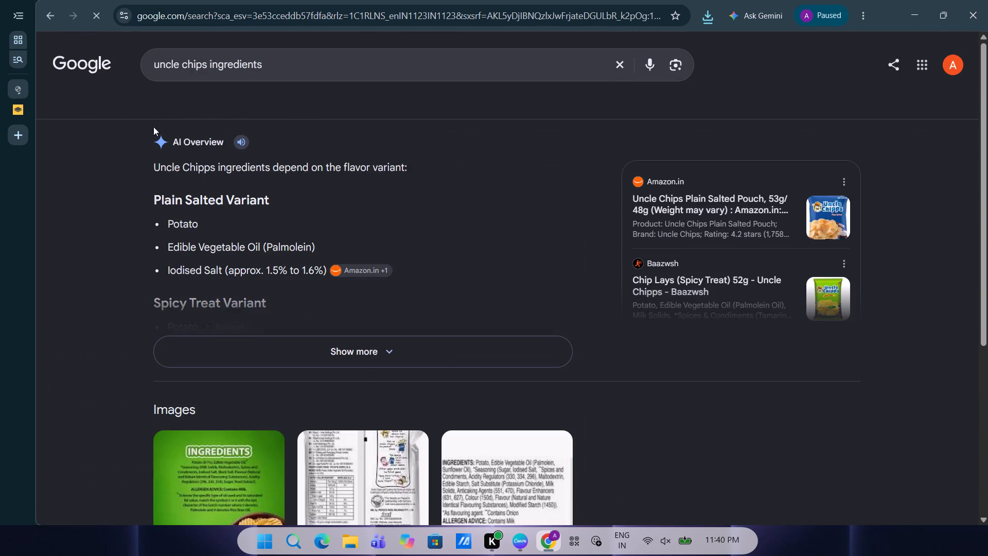
scroll(172, 222, "down", 1)
left_click(214, 314)
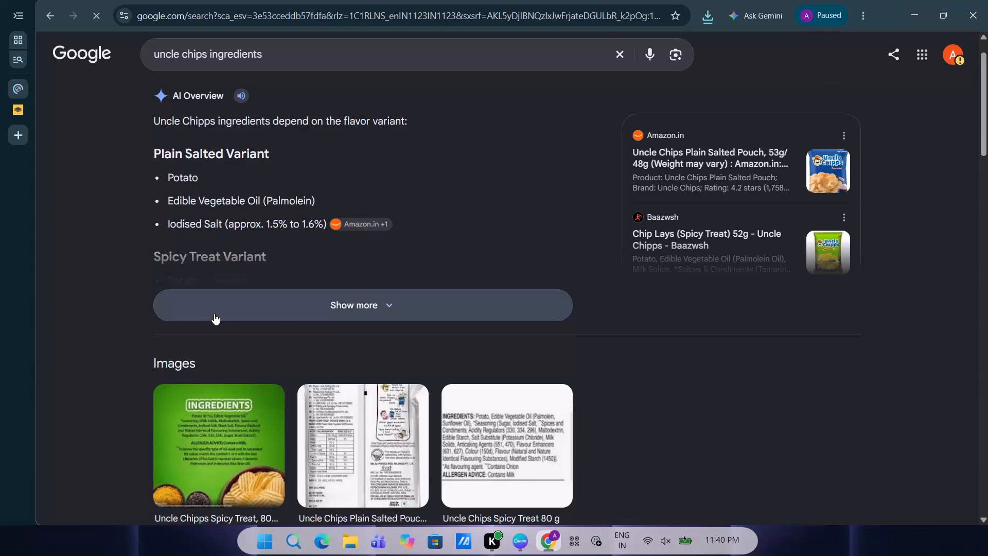
scroll(214, 314, "down", 8)
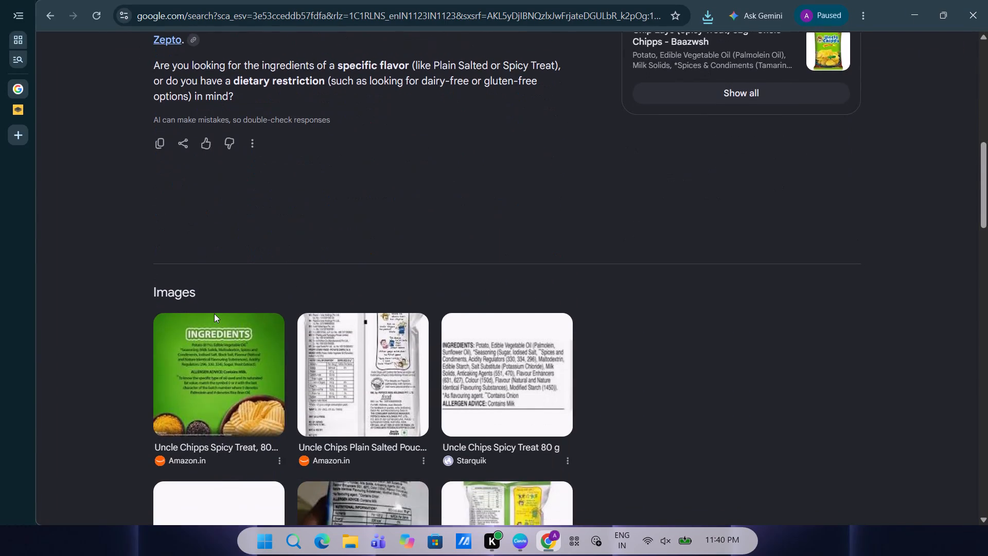
scroll(214, 314, "down", 6)
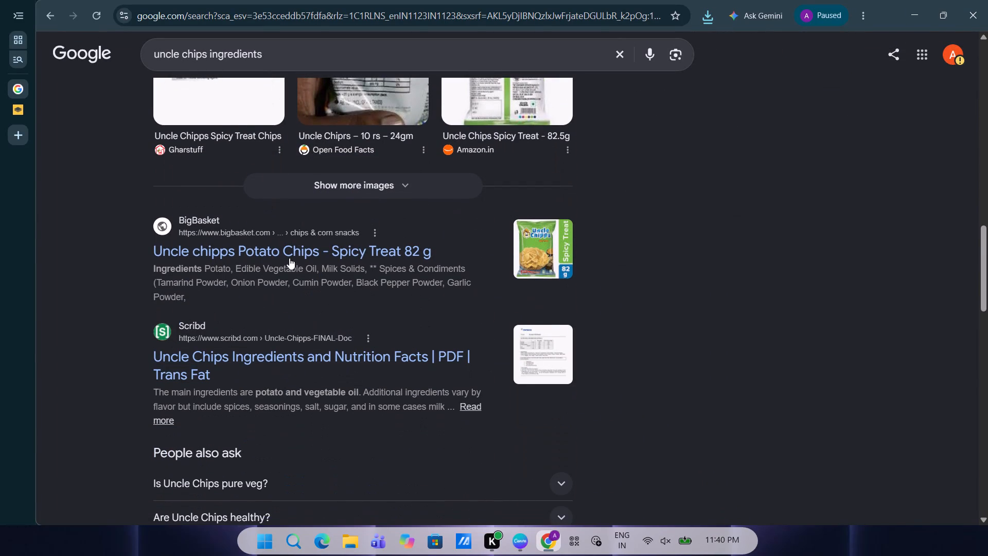
scroll(229, 392, "down", 3)
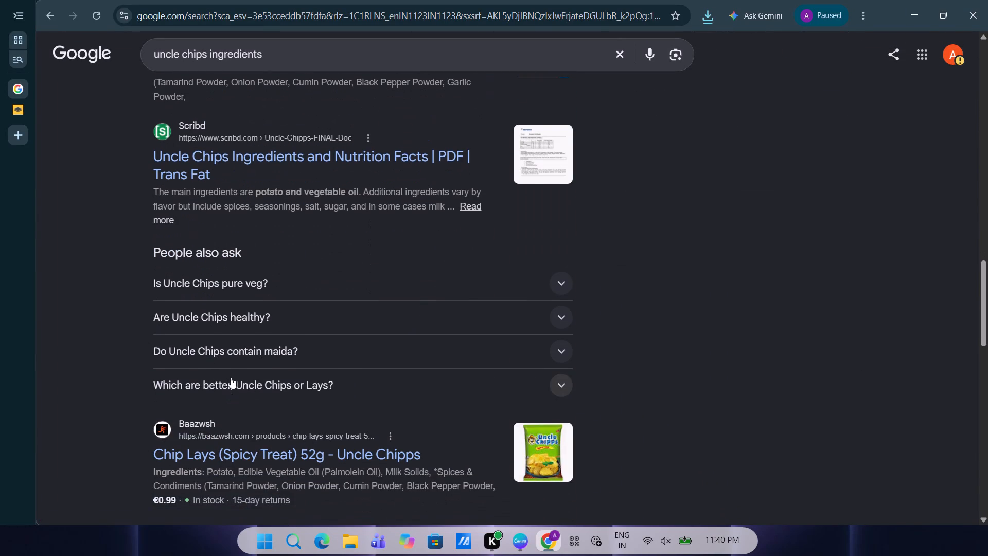
Expand the question "Is Uncle Chips pure veg?" and copy the answer's full opening sentence about being 100% vegetarian.
left_click(273, 291)
left_click(273, 291)
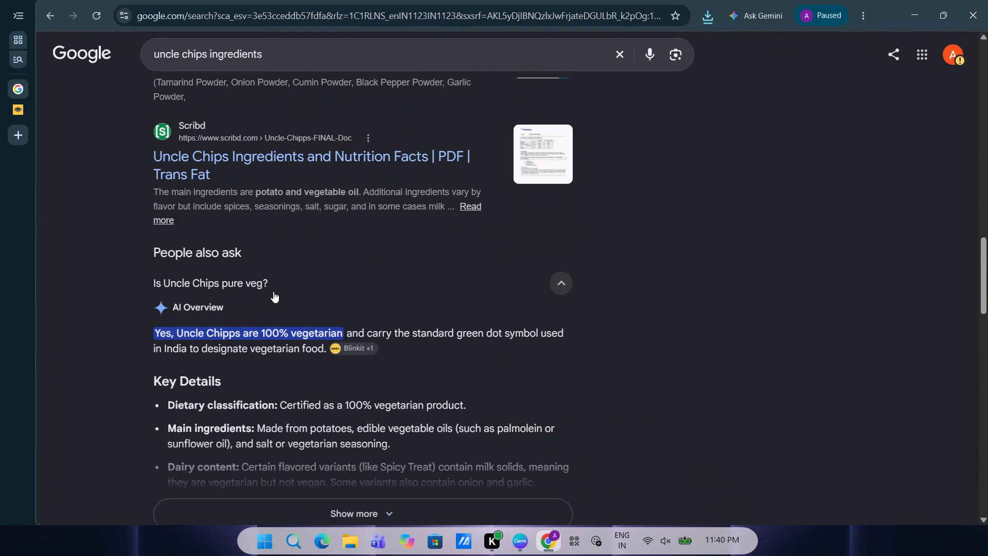
left_click(299, 285)
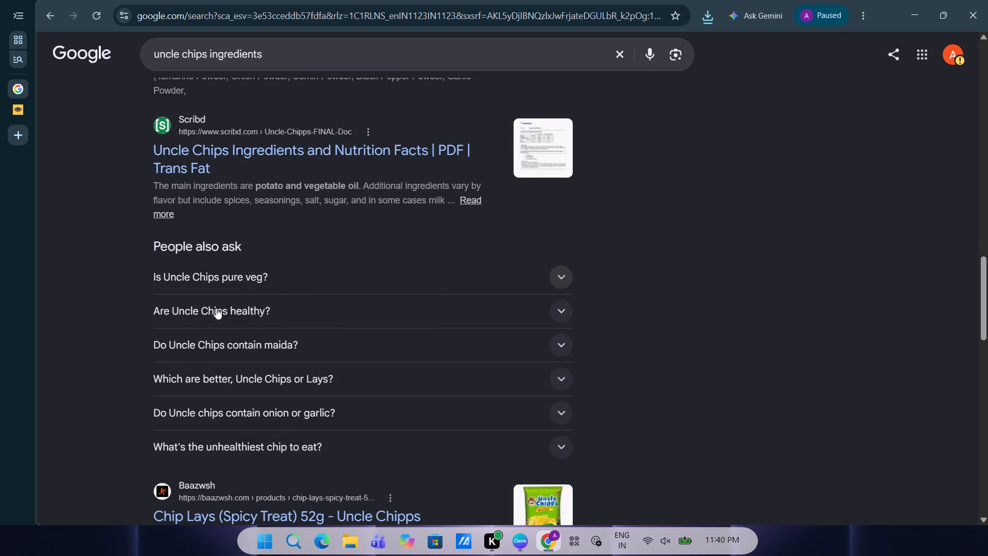
left_click(251, 277)
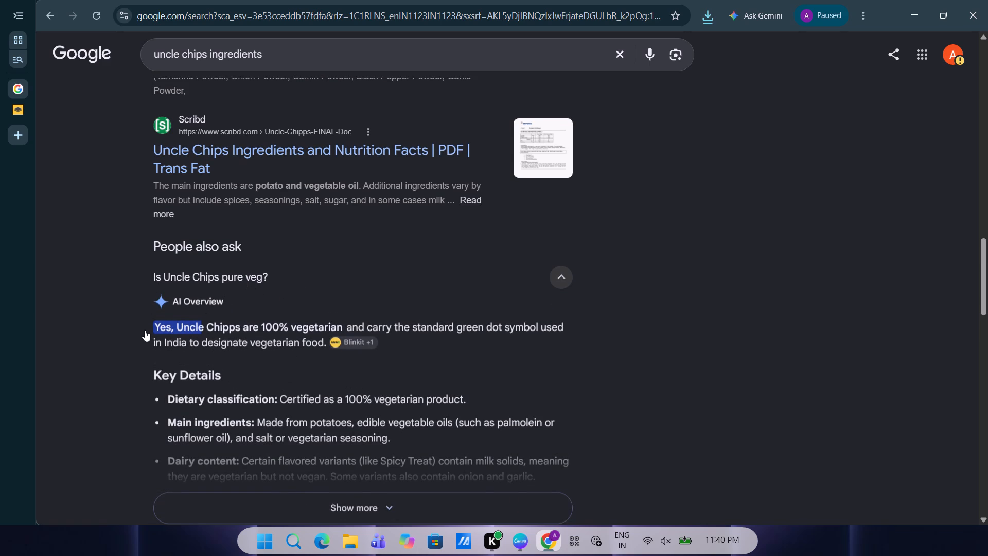
left_click_drag(148, 326, 324, 339)
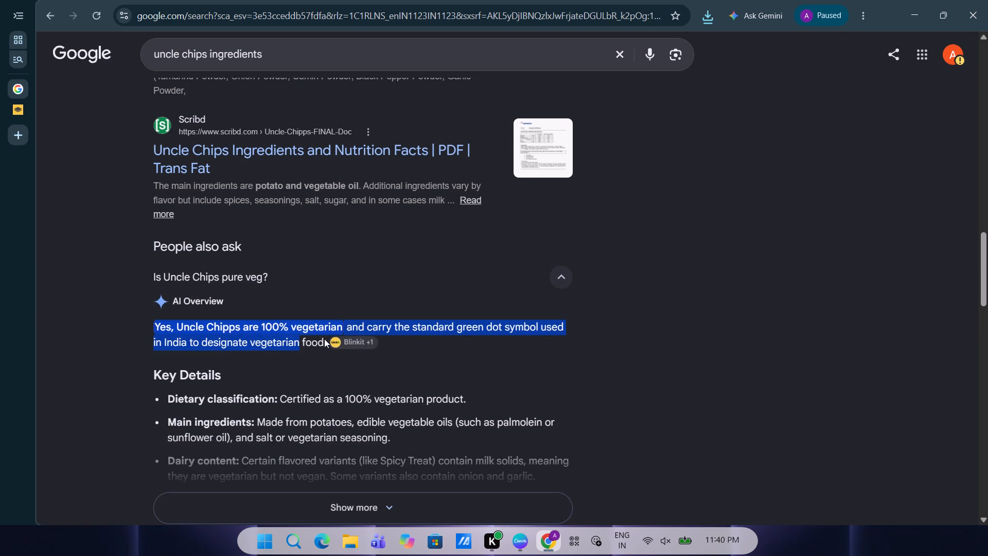
left_click_drag(324, 339, 292, 348)
left_click_drag(292, 348, 322, 342)
left_click_drag(153, 325, 189, 329)
left_click_drag(189, 329, 323, 337)
left_click(321, 294)
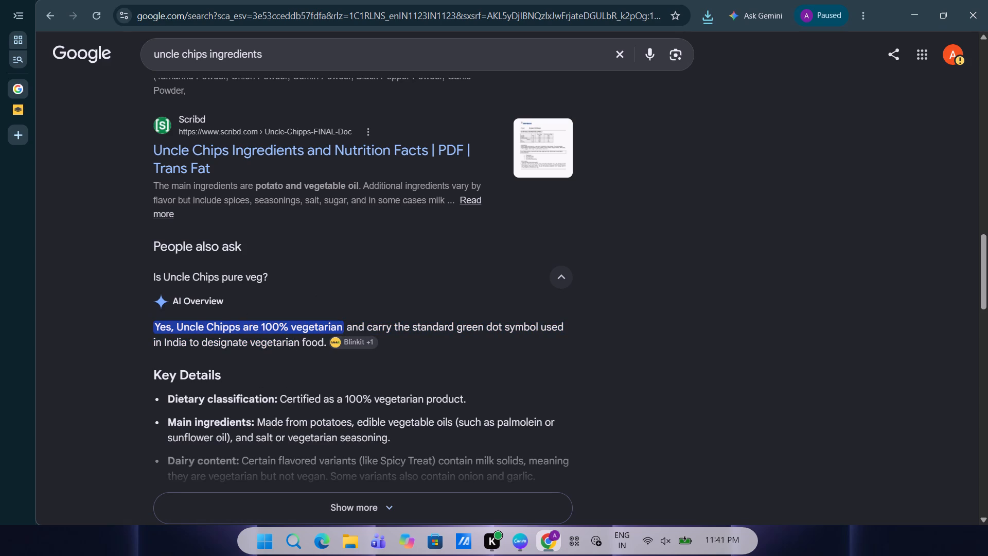
left_click_drag(156, 330, 332, 348)
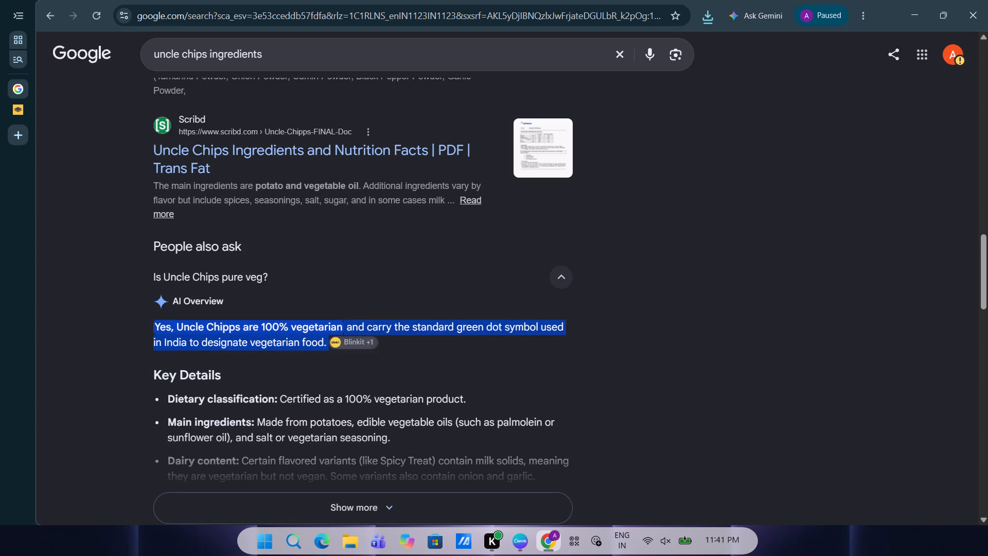
left_click_drag(332, 348, 325, 343)
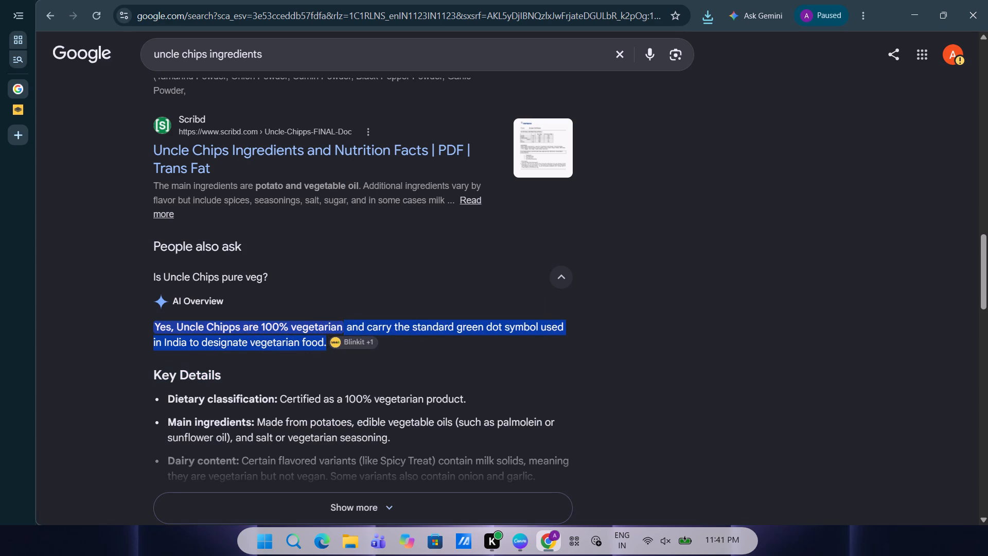
key("ctrl+c")
Switch to Canva and add a subheading to the slide containing the copied vegetarian statement.
scroll(257, 420, "down", 2)
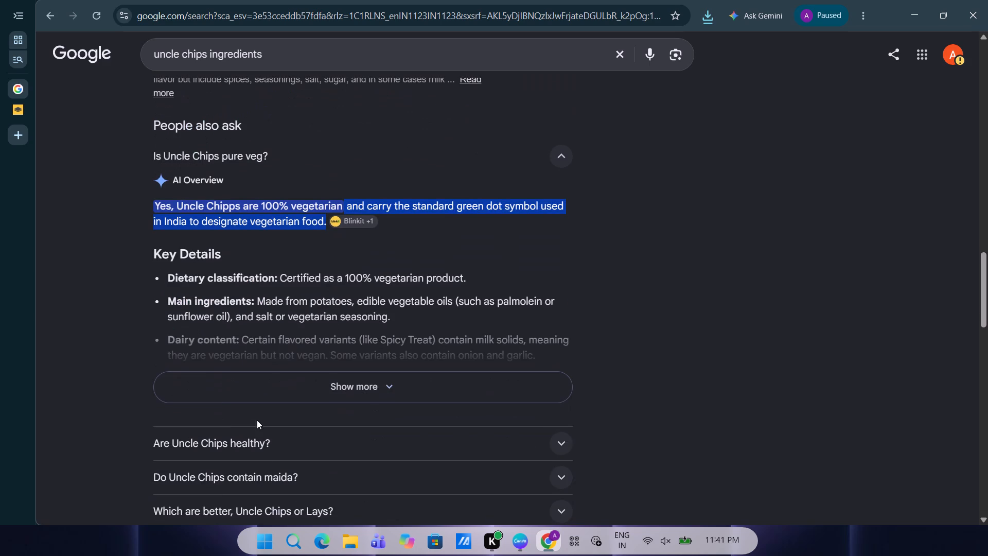
scroll(322, 464, "down", 2)
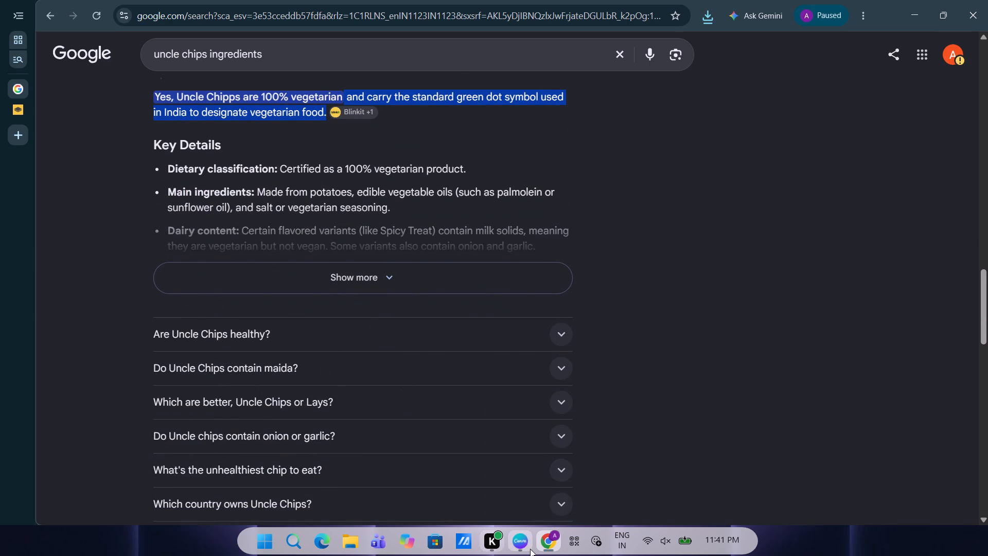
left_click(521, 547)
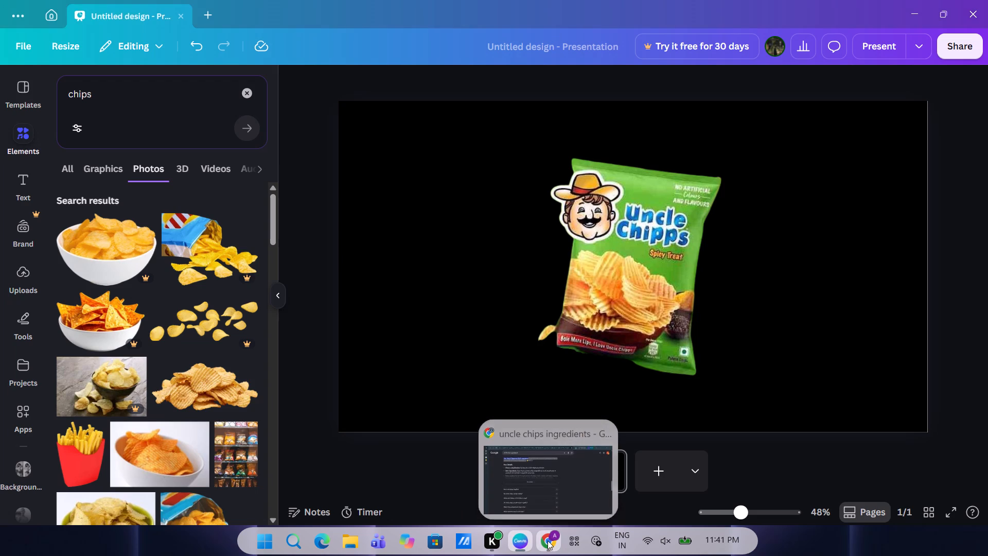
left_click(16, 170)
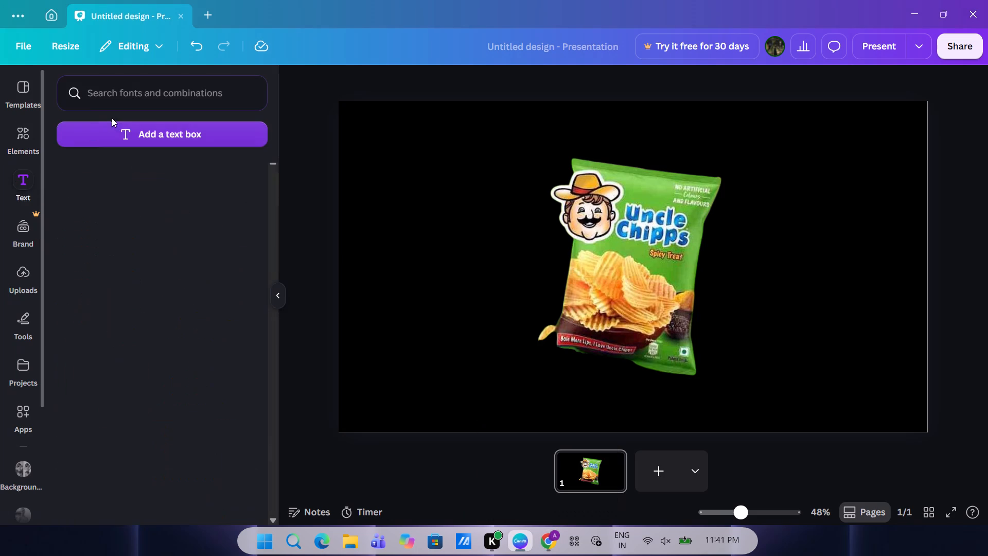
left_click(119, 326)
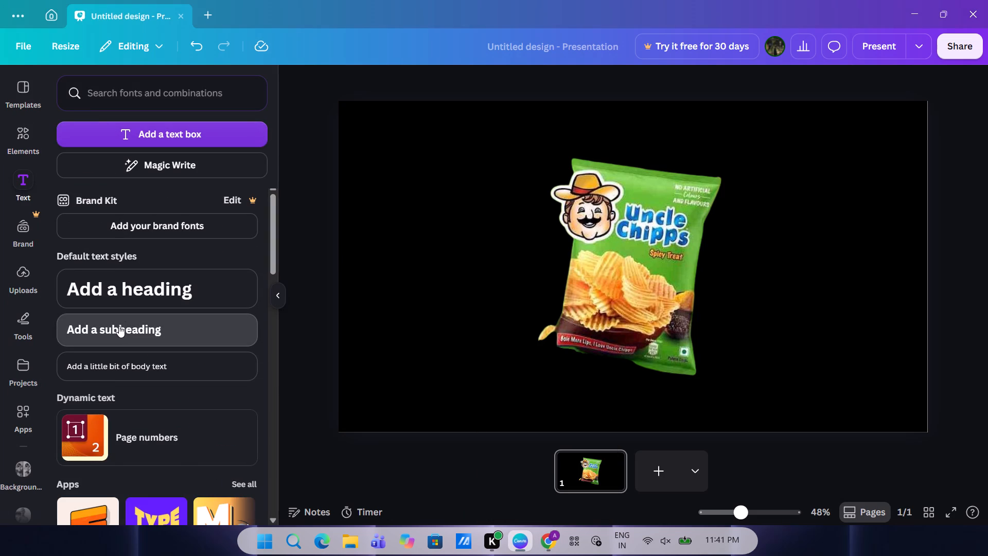
key("ctrl+v")
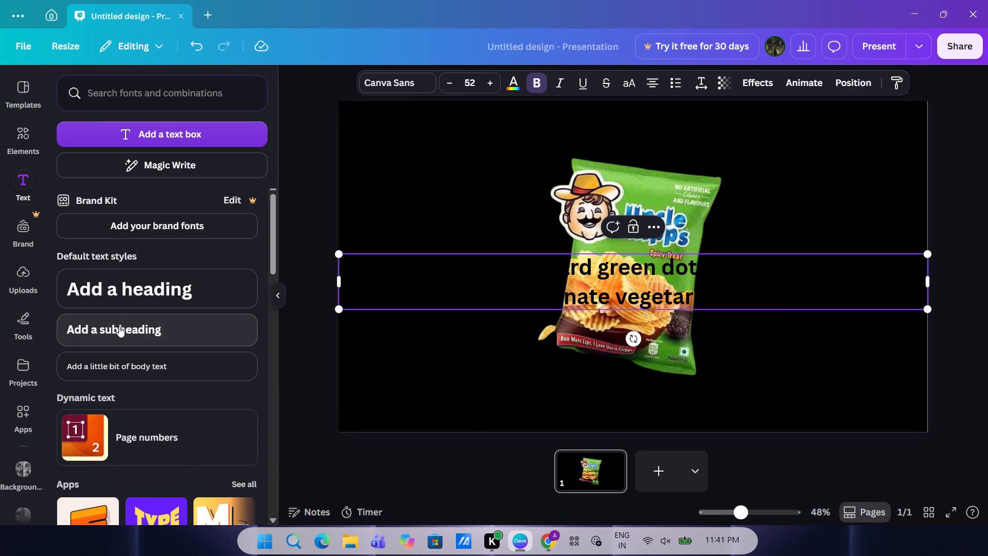
Colour the vegetarian statement text white on the black slide.
left_click(510, 91)
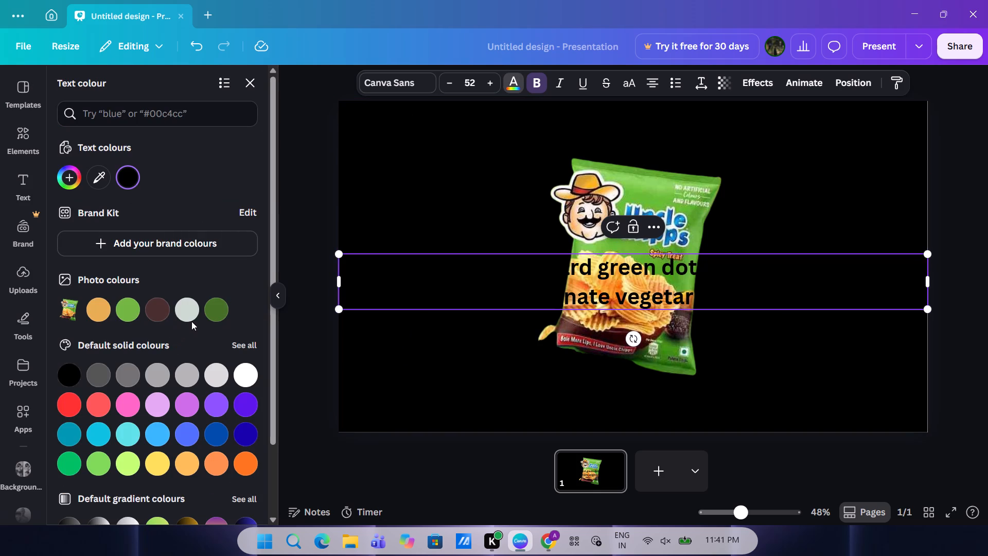
left_click(245, 375)
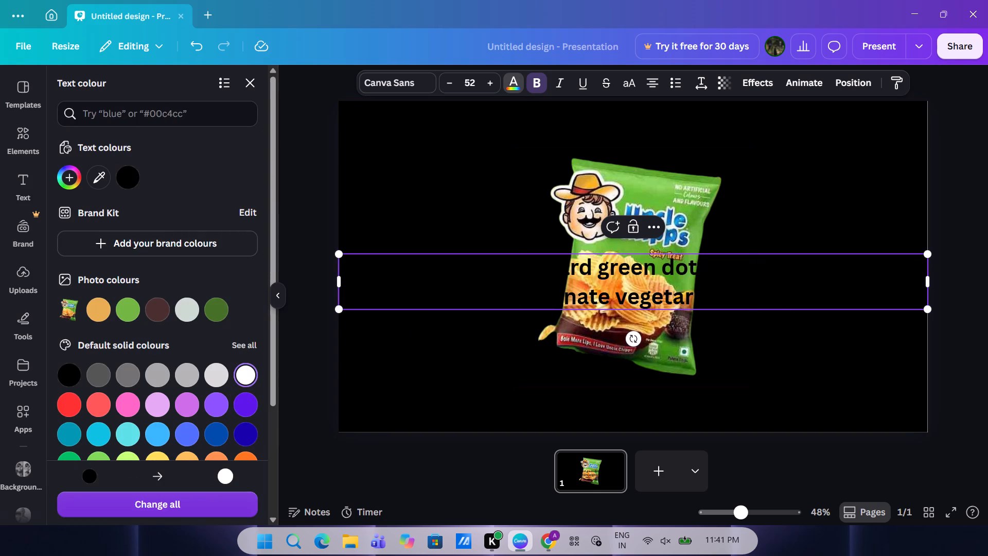
double_click(623, 298)
left_click(474, 282)
left_click(422, 378)
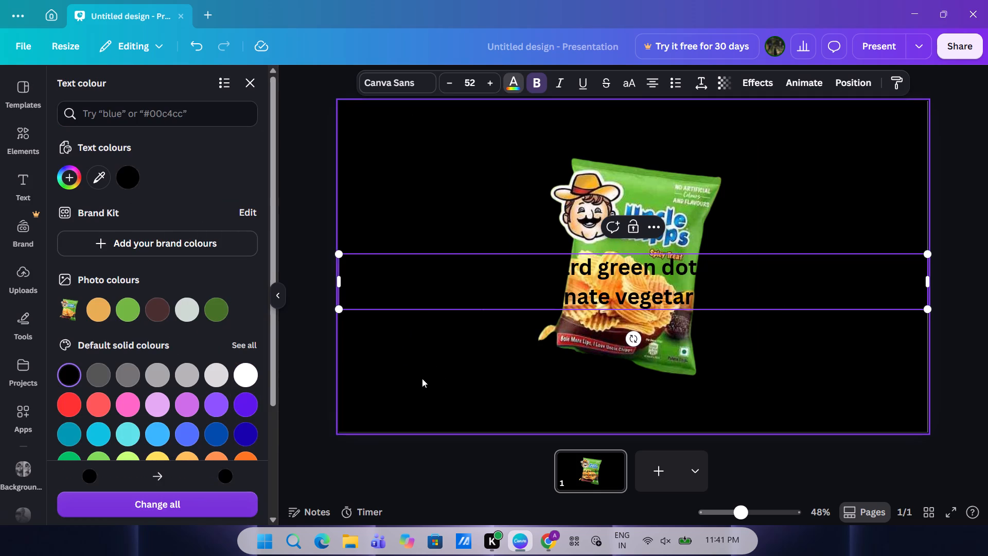
left_click(482, 297)
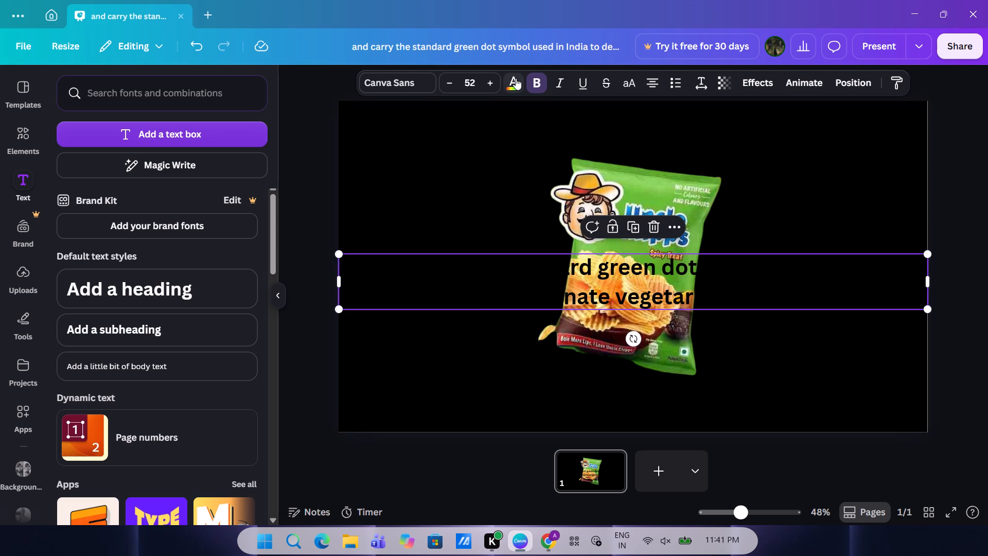
left_click(516, 78)
left_click(250, 385)
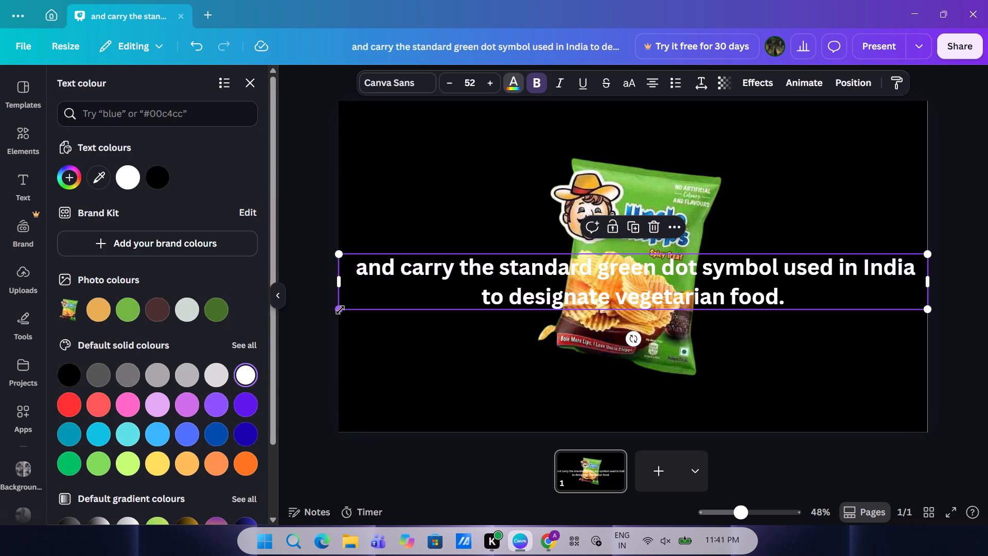
Shrink the white statement text to about size 19.3 and place it beside the packet's left edge, near mid-height of the slide.
left_click_drag(340, 310, 712, 297)
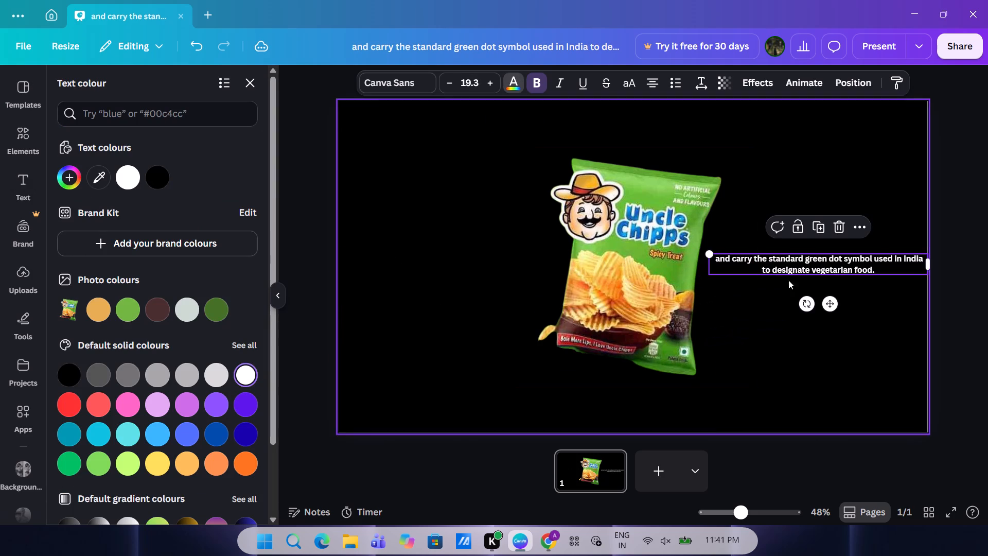
left_click_drag(829, 301, 482, 178)
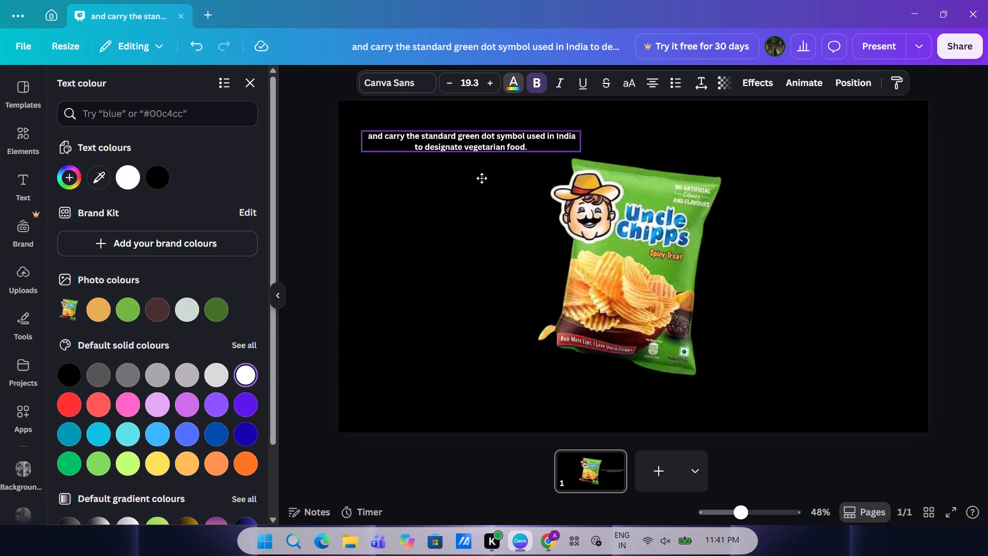
left_click_drag(482, 178, 474, 196)
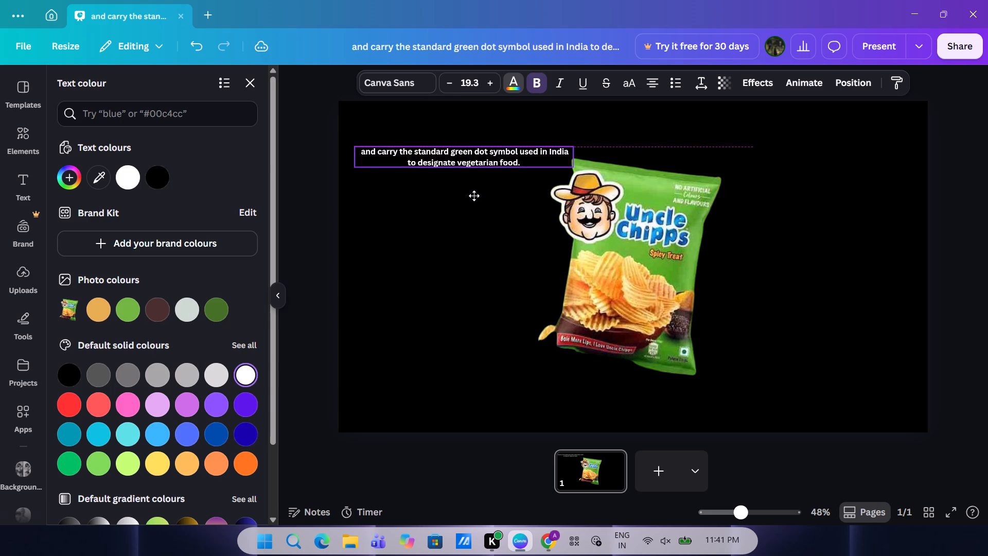
left_click_drag(474, 196, 474, 196)
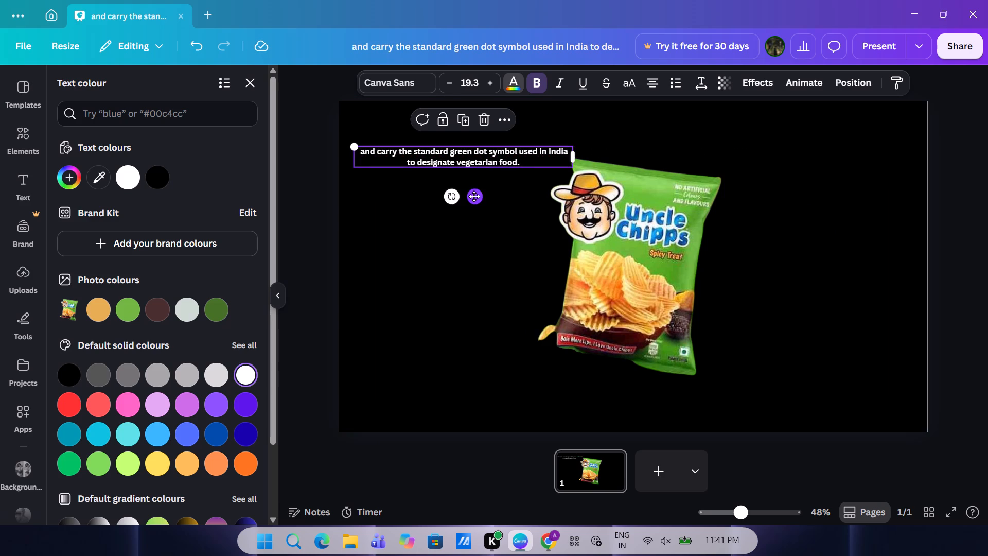
left_click_drag(477, 200, 466, 341)
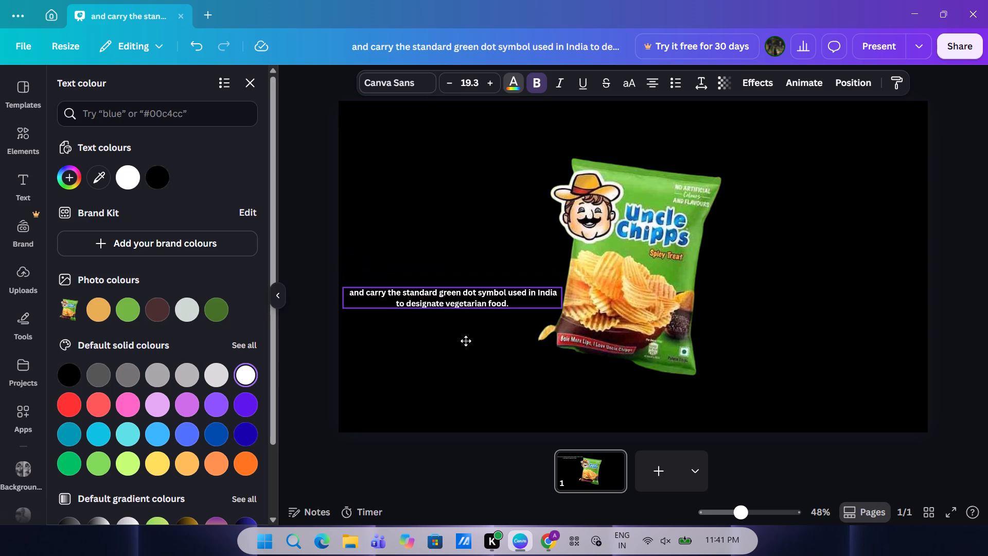
left_click_drag(466, 341, 468, 314)
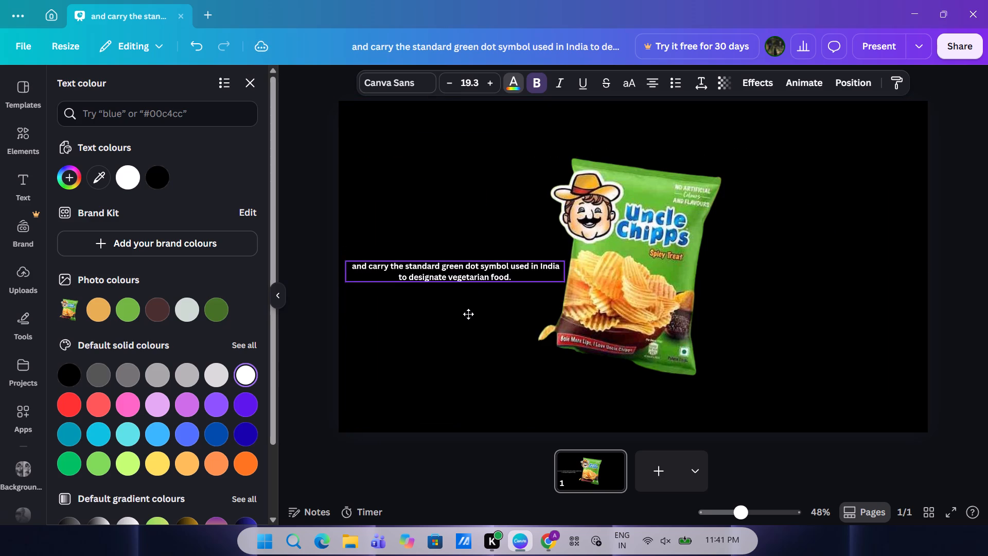
left_click_drag(468, 314, 466, 319)
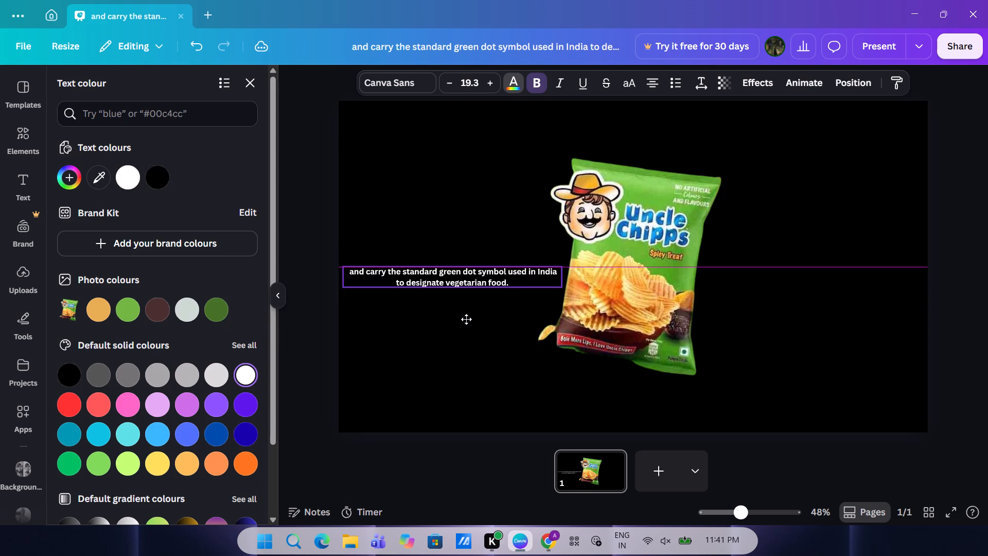
left_click_drag(466, 319, 466, 319)
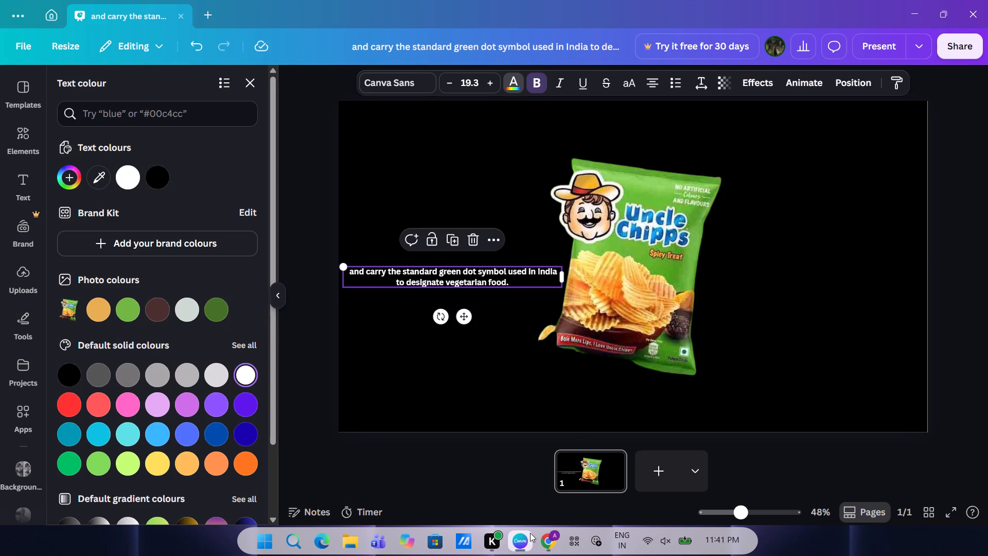
Switch to Chrome and copy the phrase "Yes, Uncle Chipps are 100% vegetarian" from the AI Overview answer.
left_click(541, 543)
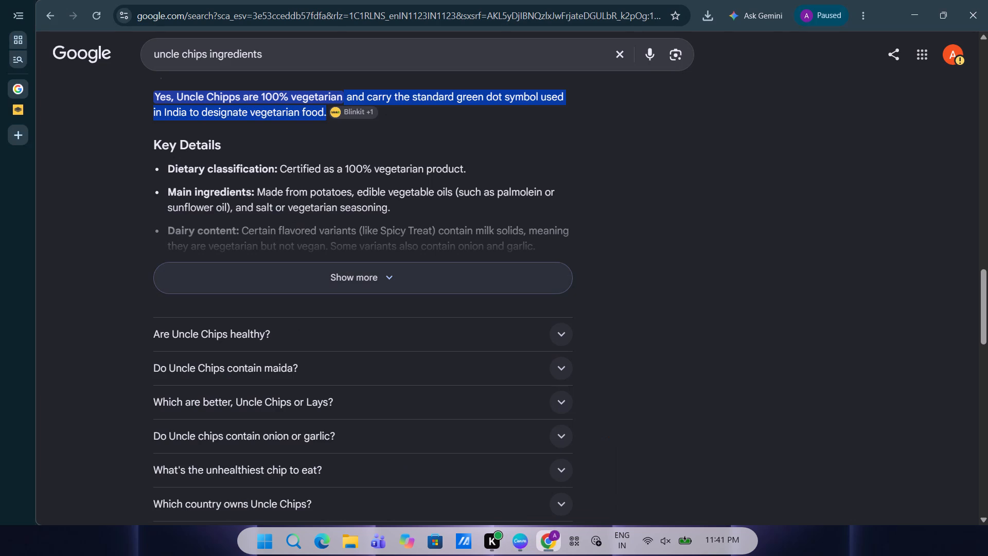
scroll(293, 197, "up", 1)
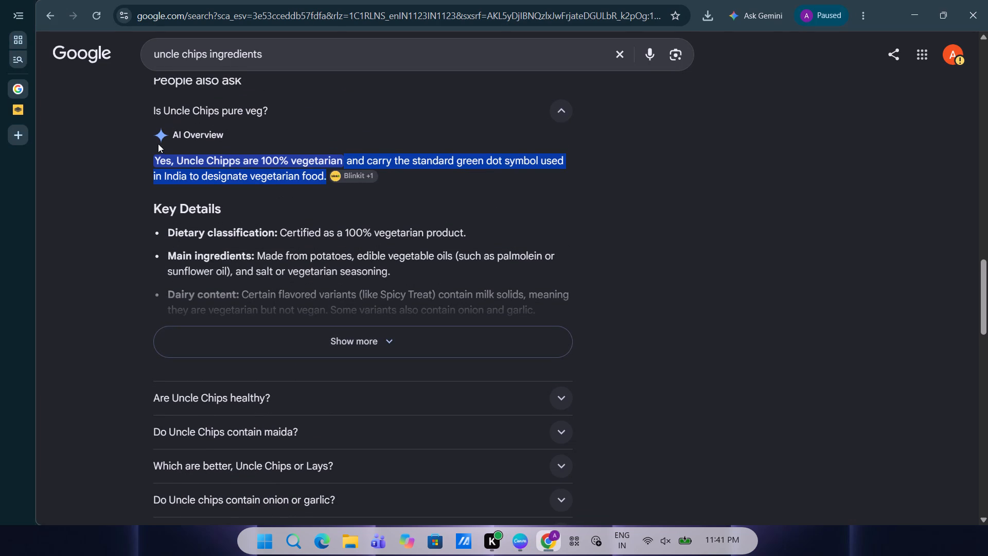
left_click(152, 163)
left_click_drag(153, 160, 200, 165)
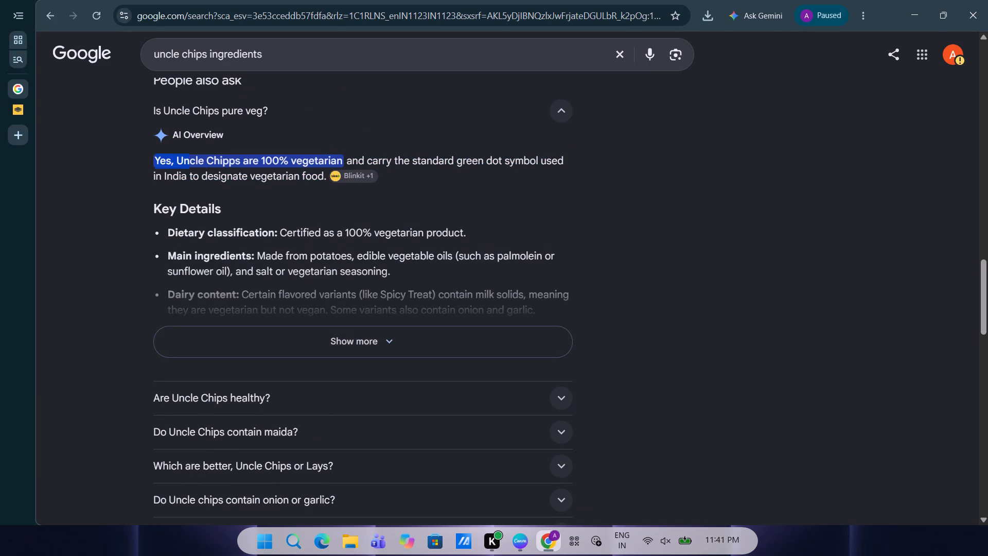
left_click_drag(200, 165, 343, 160)
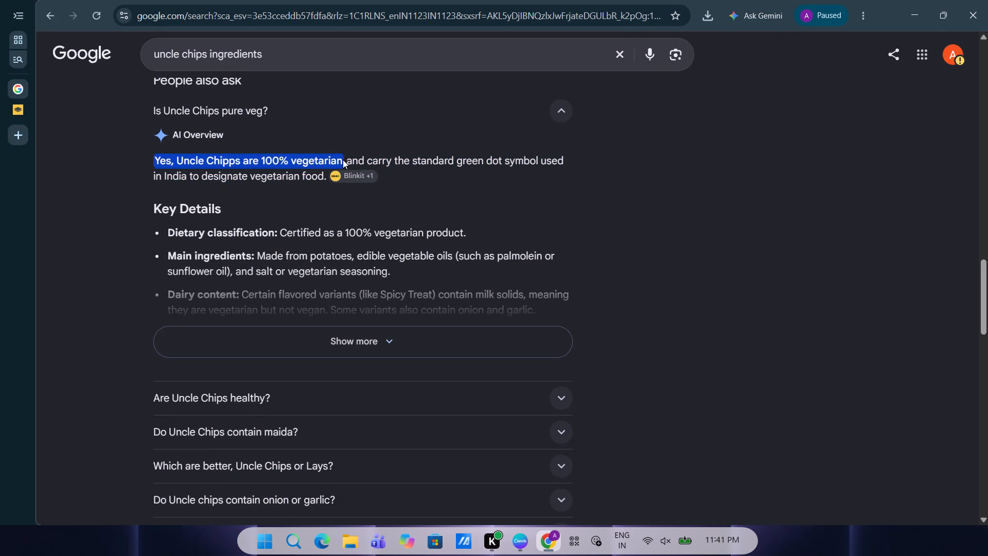
key("ctrl+c")
key("ctrl+c")
Back in Canva, insert the copied phrase at the start of the statement, with a space before "and carry".
left_click(519, 535)
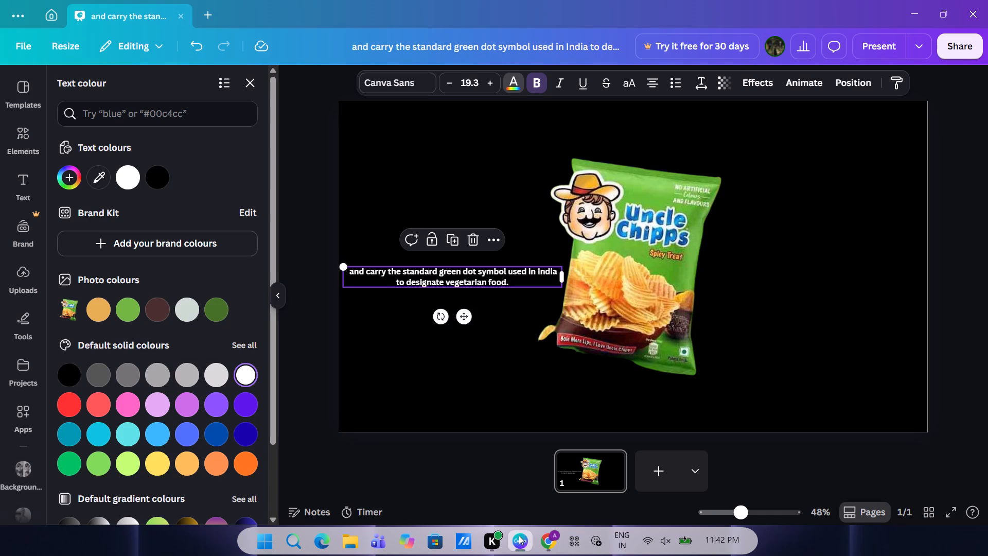
left_click(349, 268)
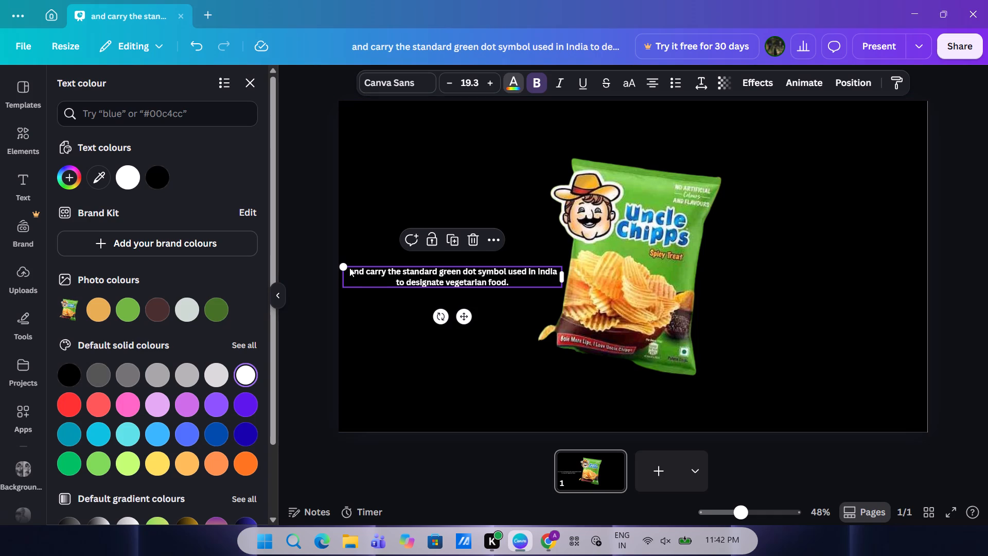
left_click(344, 271)
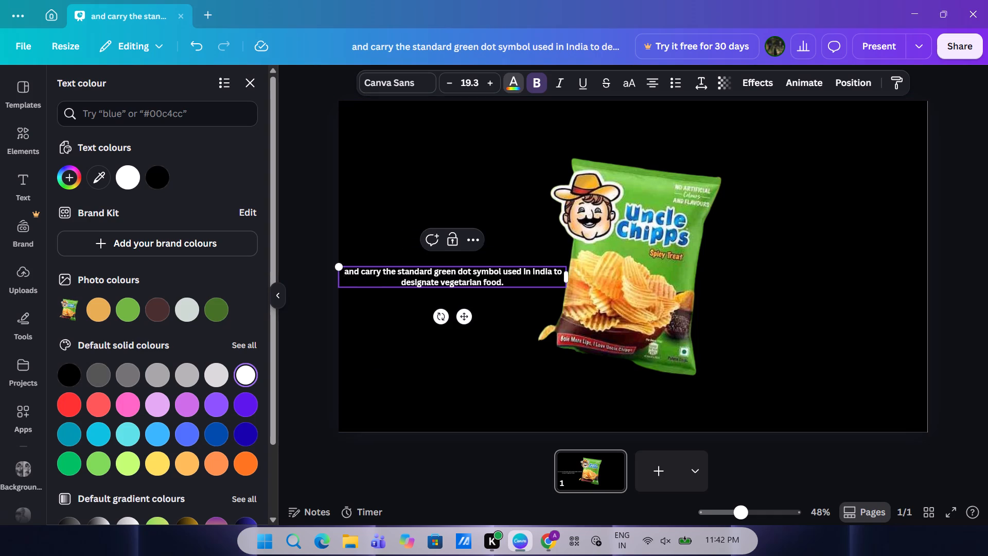
key("ctrl+v")
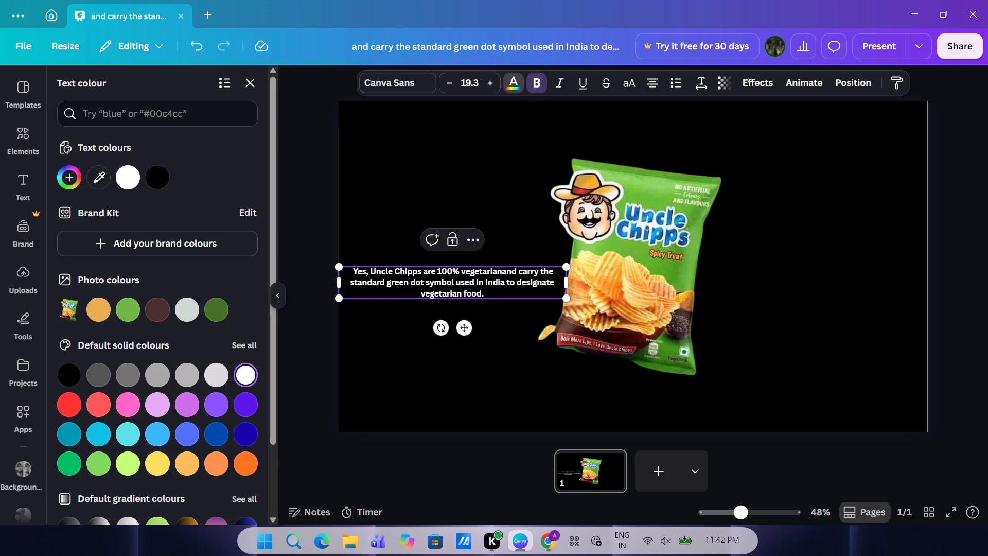
left_click(502, 273)
key("space")
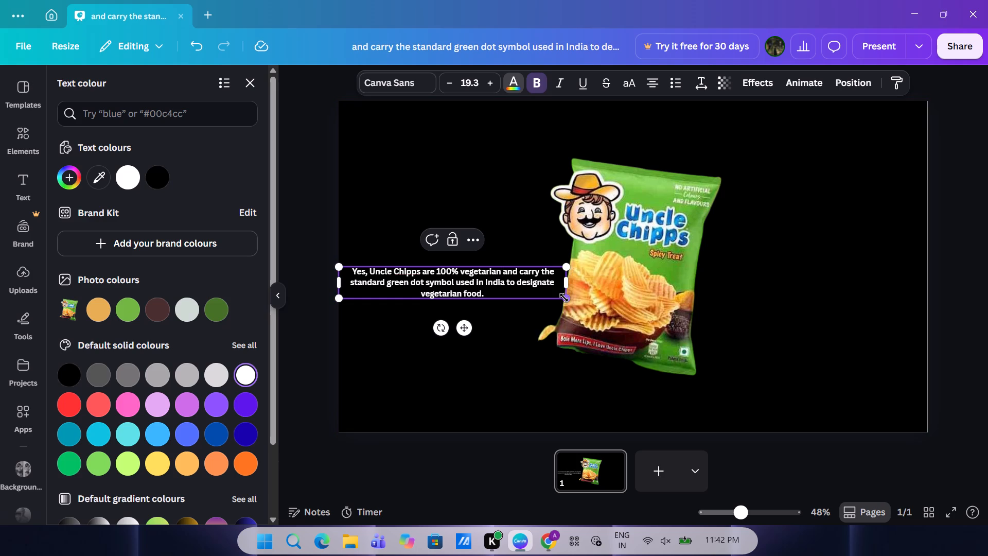
Enlarge the full statement text to about size 19.9 and move it to the slide's upper right area.
left_click_drag(564, 298, 572, 299)
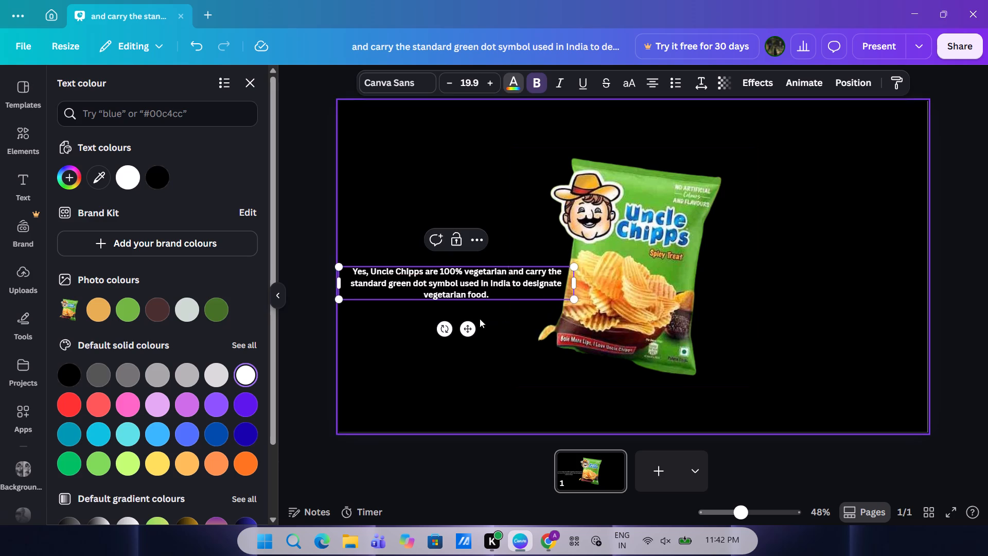
left_click_drag(470, 327, 803, 244)
Move the Uncle Chipps packet image into the left half of the slide, keeping it vertically centred.
left_click_drag(681, 293, 648, 302)
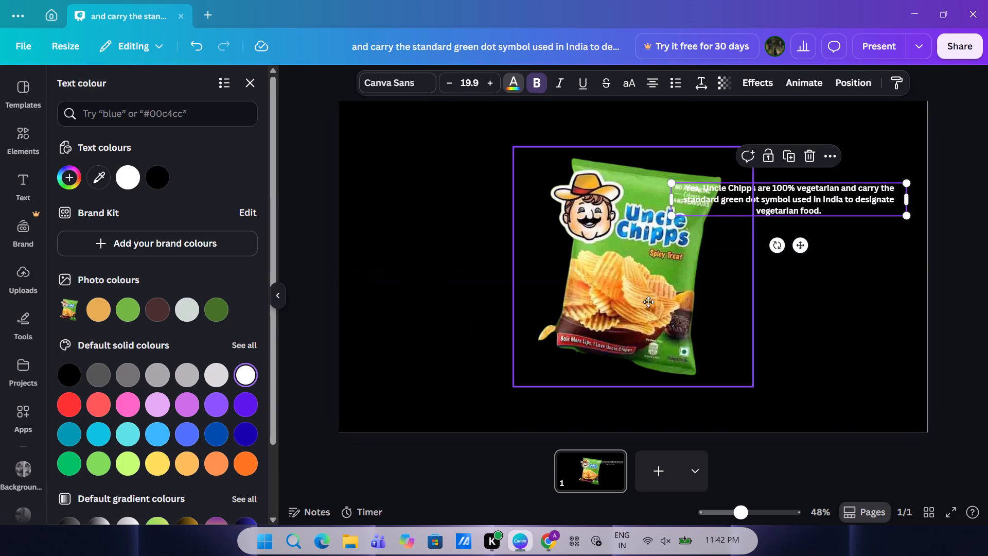
left_click_drag(648, 302, 564, 291)
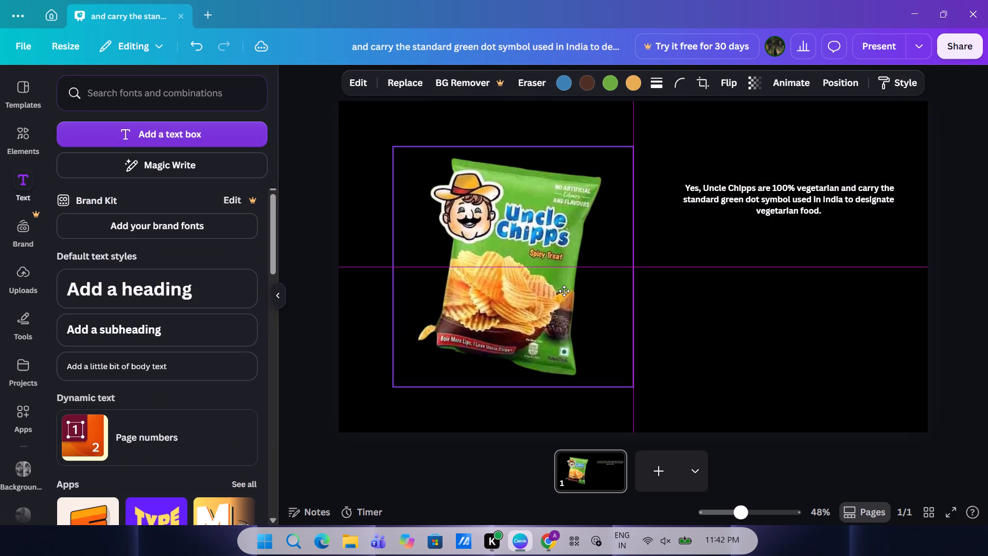
left_click_drag(564, 291, 562, 293)
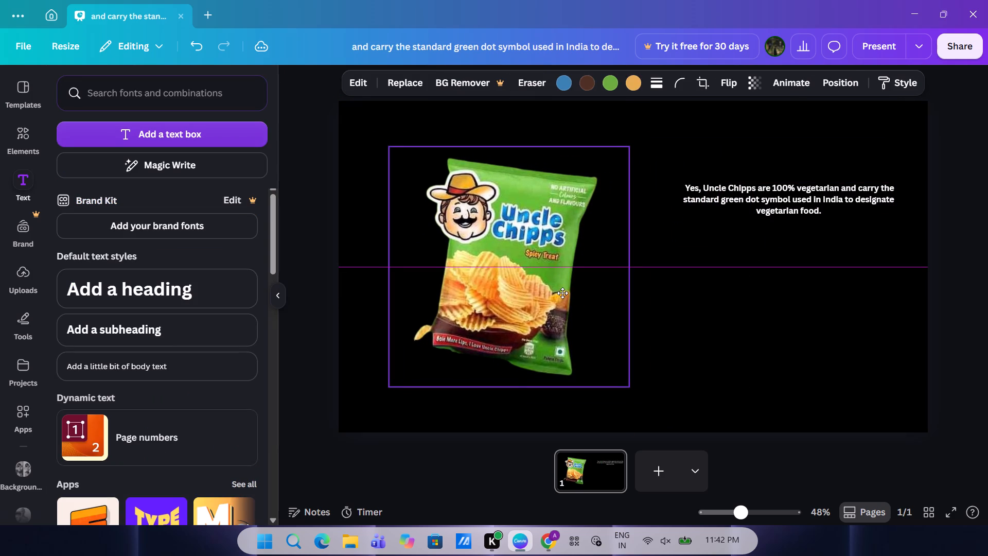
left_click_drag(562, 293, 563, 293)
Resize the statement text to about size 19.1 on two lines and position it right of the packet, slightly above mid-height.
double_click(737, 195)
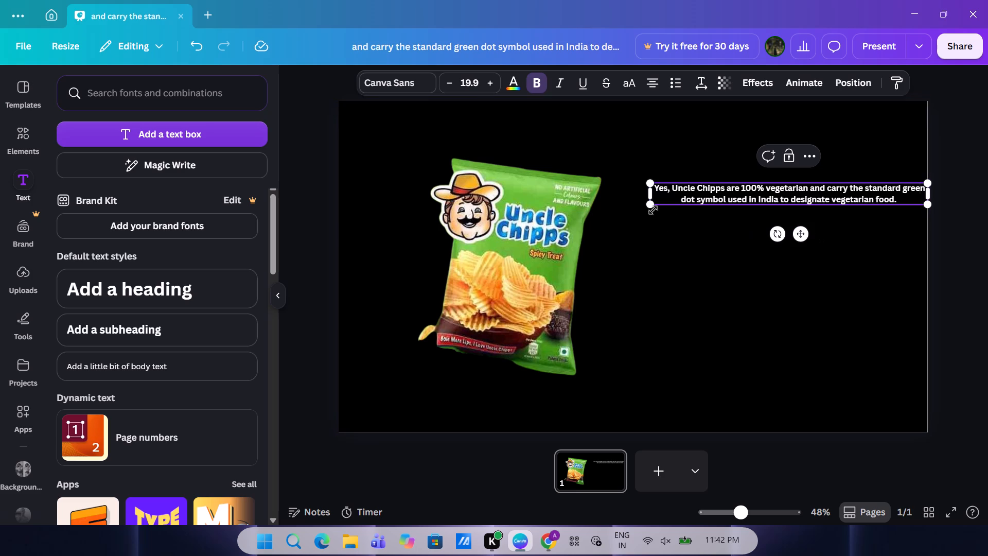
left_click_drag(649, 205, 636, 228)
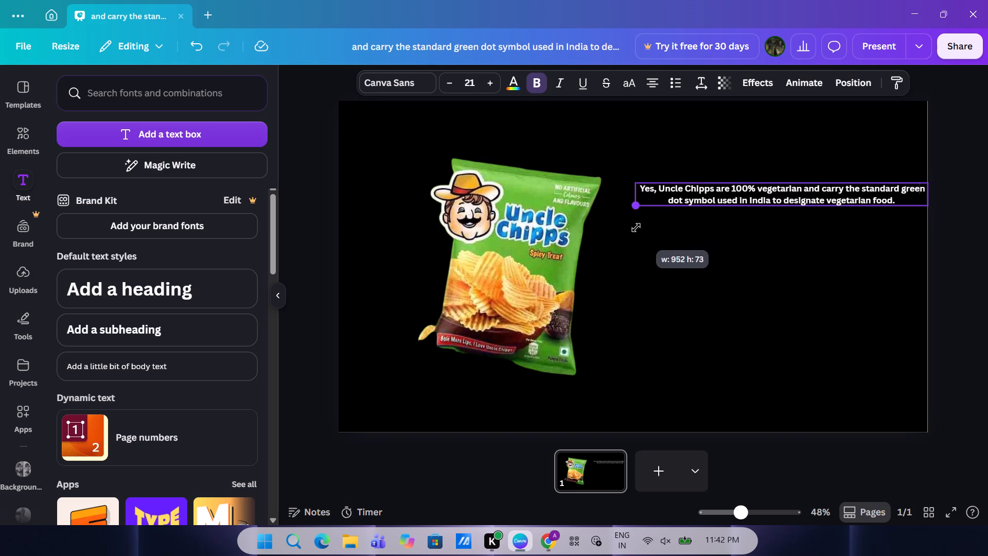
left_click_drag(636, 228, 661, 220)
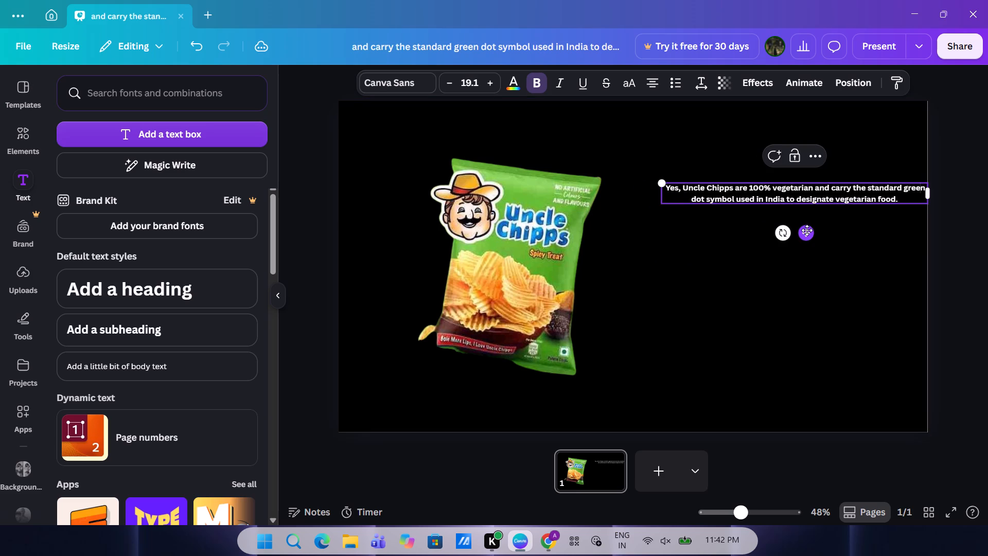
left_click_drag(807, 230, 793, 247)
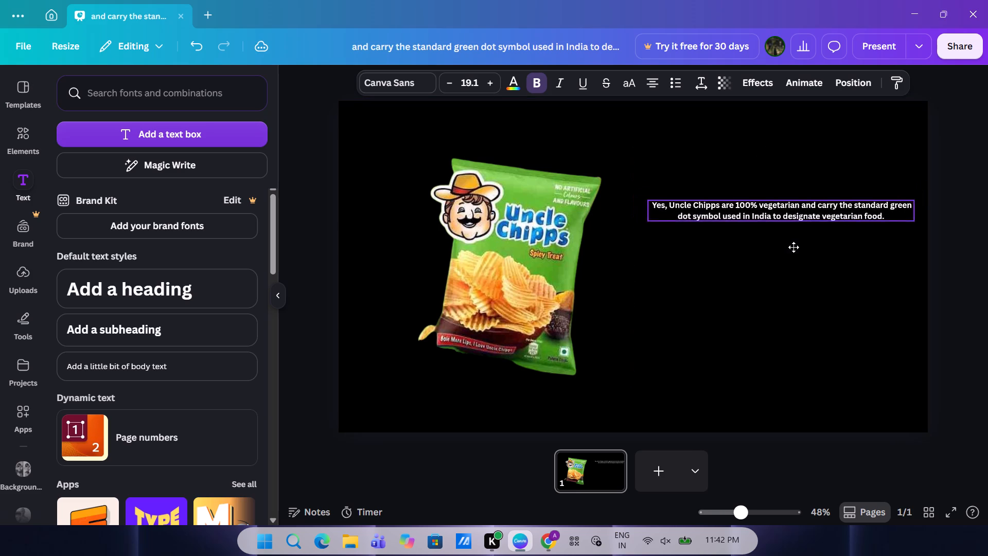
left_click_drag(793, 247, 782, 279)
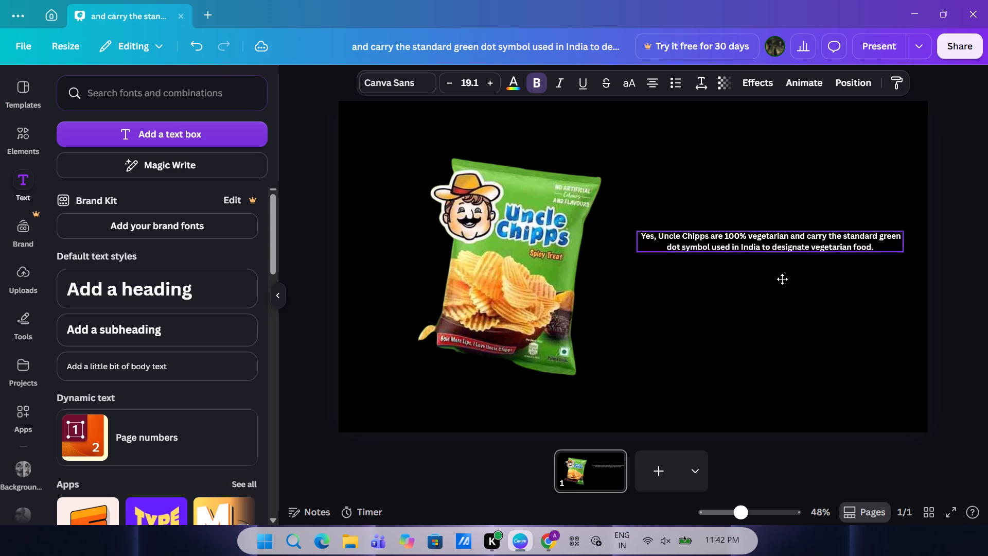
left_click_drag(782, 279, 777, 277)
left_click(696, 305)
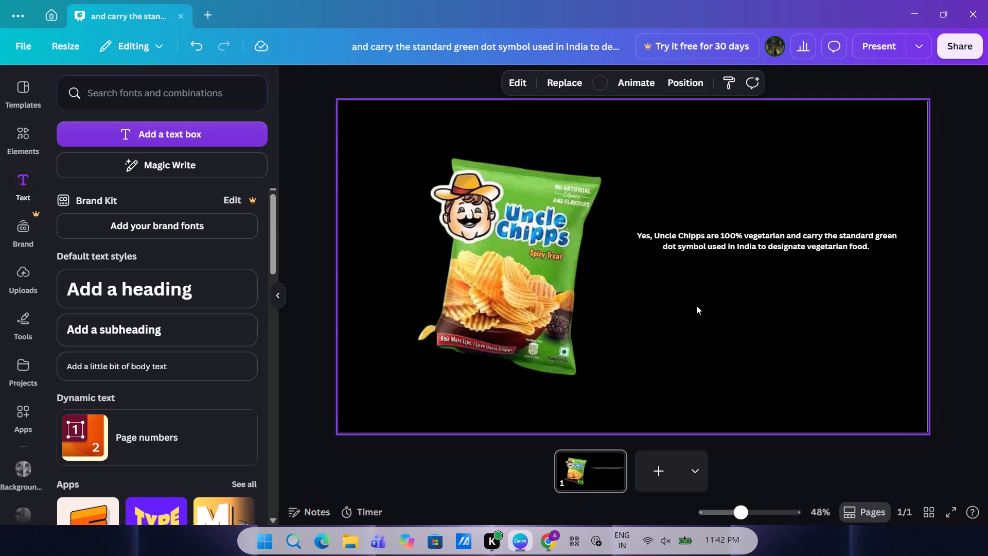
Add a heading to the slide reading "UNCLE-CHIPS".
left_click(178, 293)
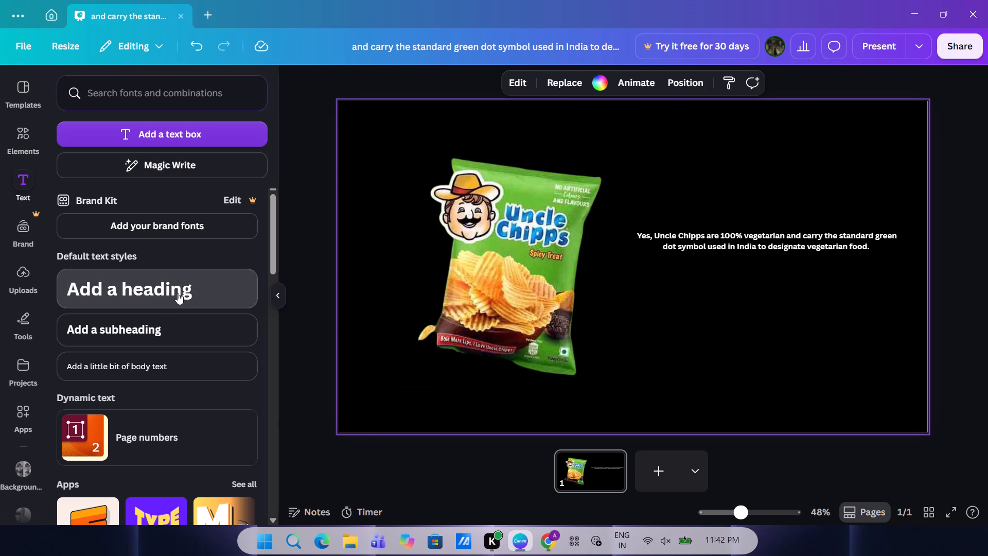
type("UN")
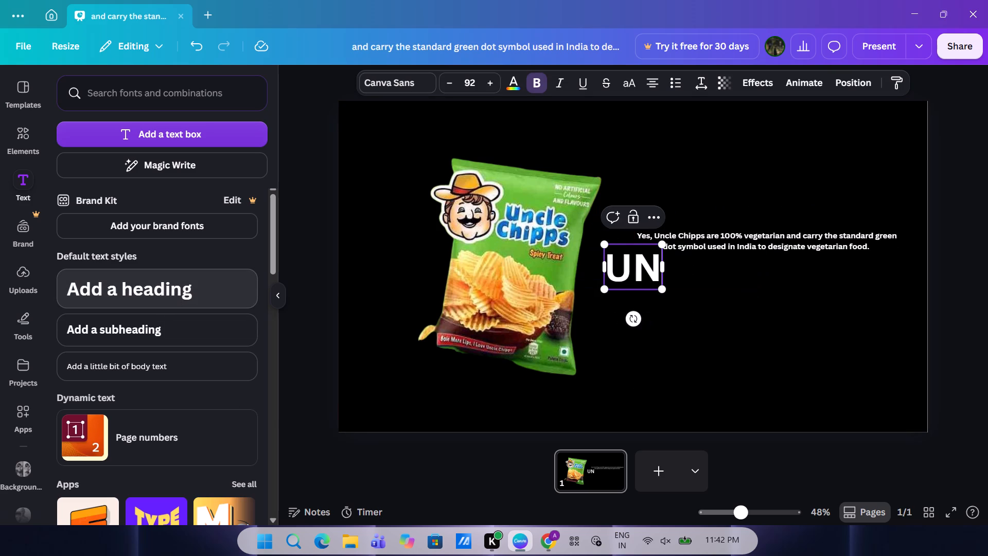
type("CLE")
key("space")
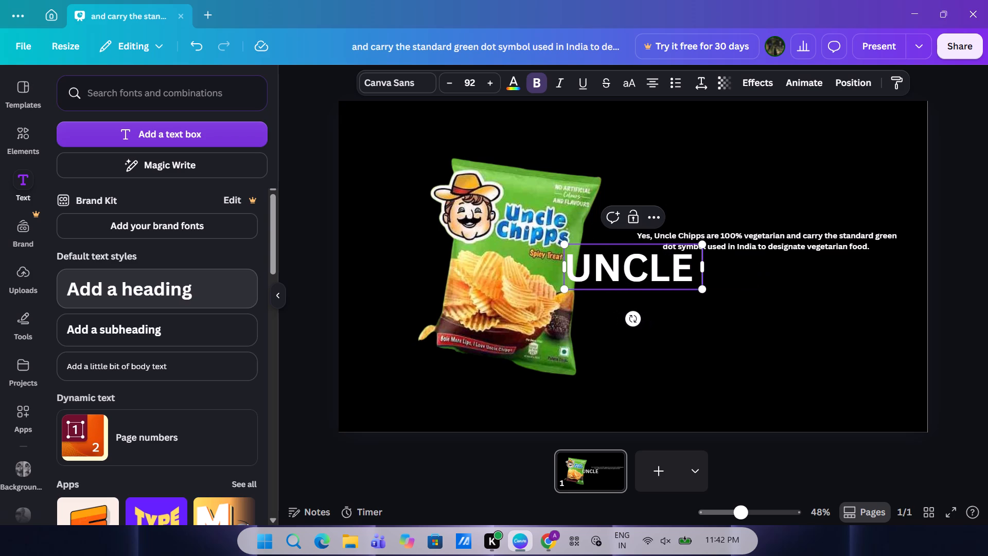
key("minus")
key("BackSpace")
key("BackSpace")
key("minus")
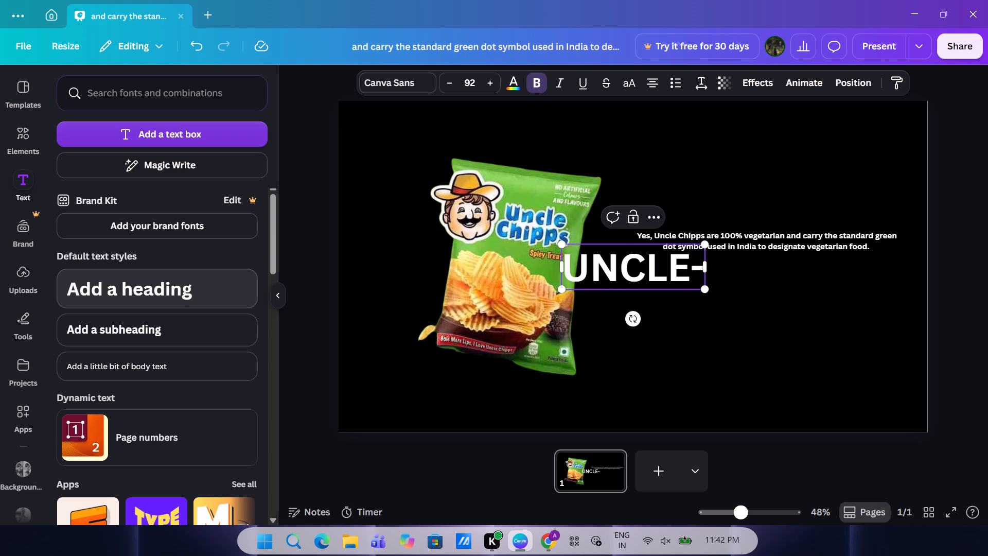
type("CHIPS")
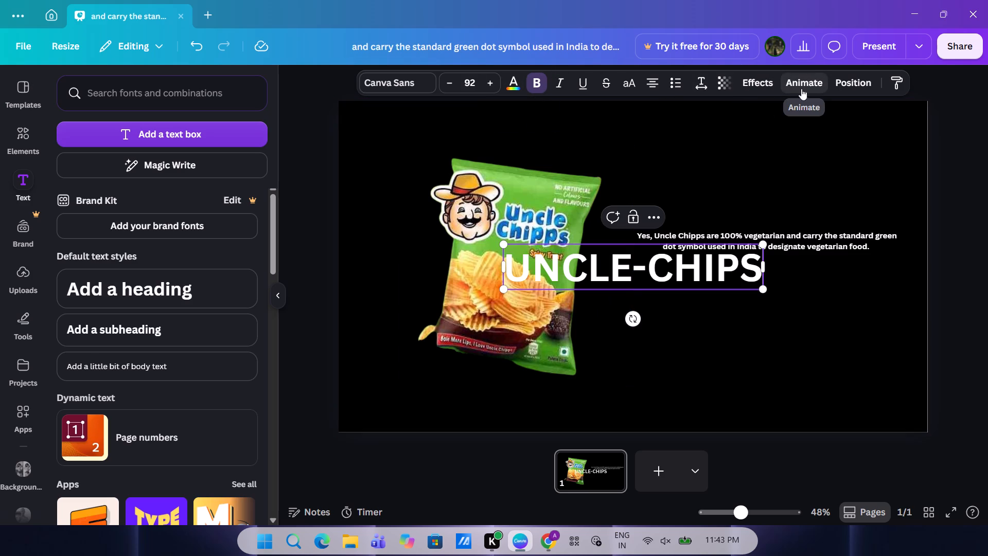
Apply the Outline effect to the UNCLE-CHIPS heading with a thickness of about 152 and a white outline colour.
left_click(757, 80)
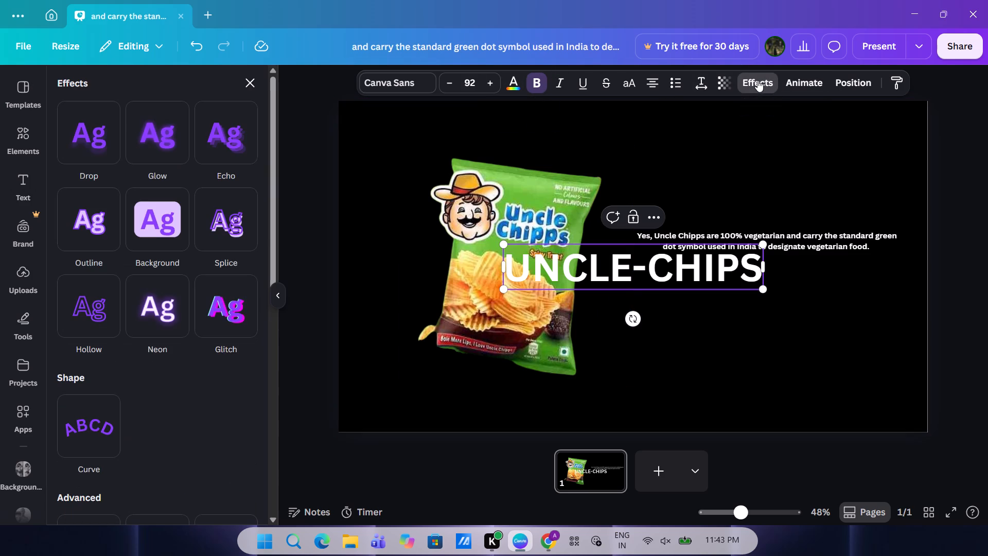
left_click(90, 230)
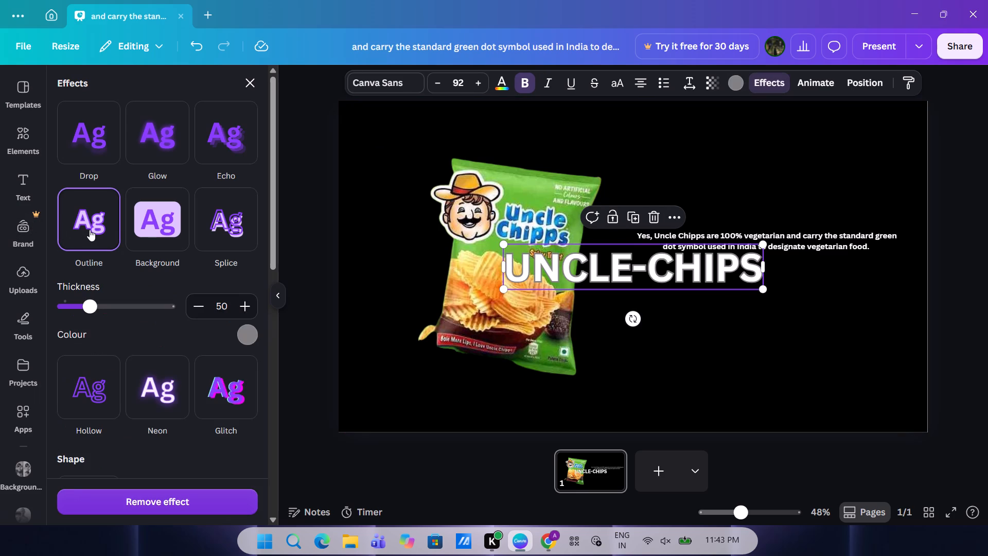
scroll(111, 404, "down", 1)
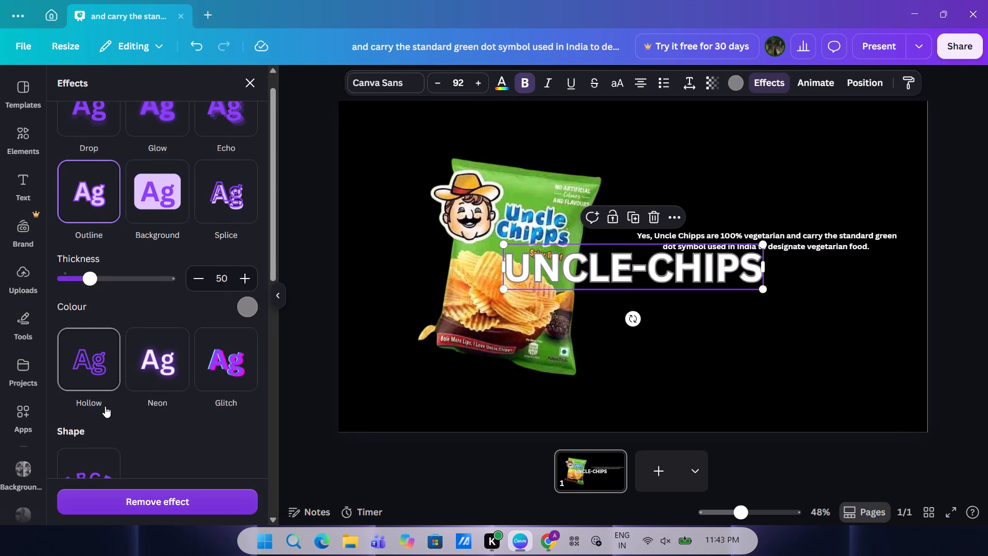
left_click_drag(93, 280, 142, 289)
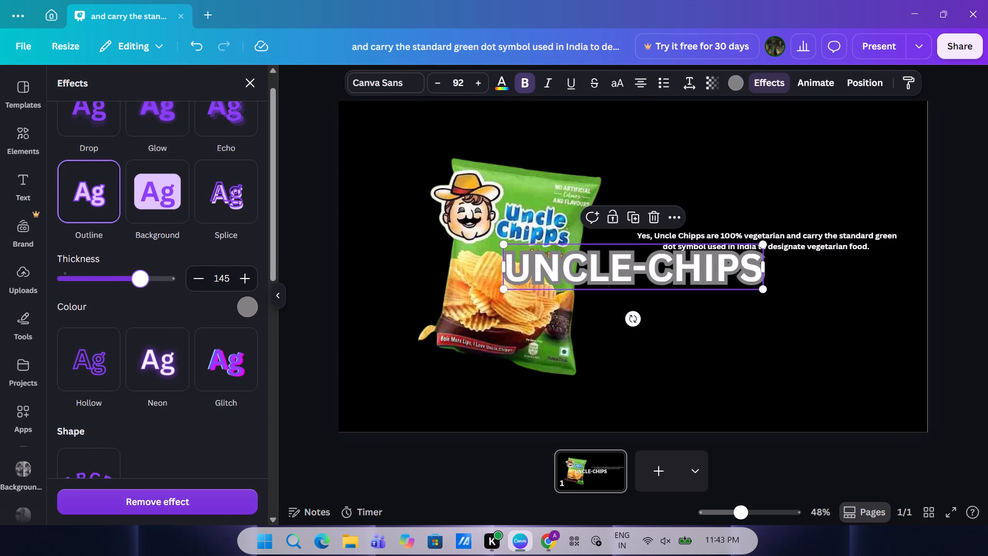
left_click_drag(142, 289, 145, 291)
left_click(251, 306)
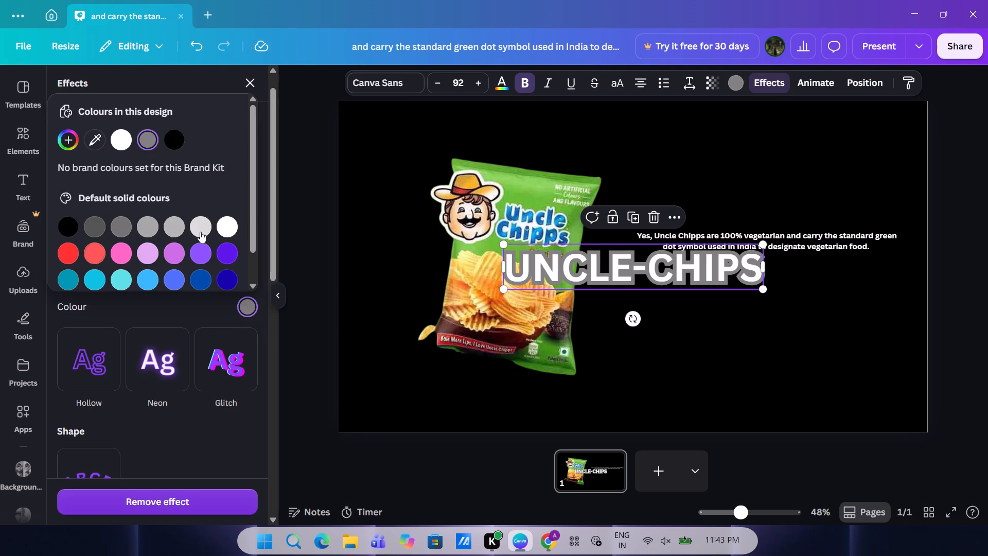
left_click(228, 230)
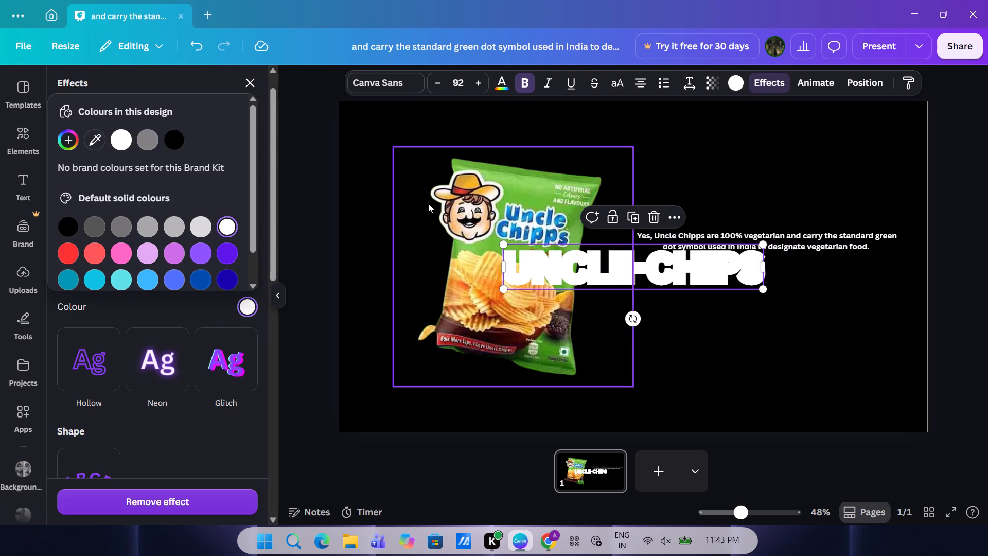
Change the UNCLE-CHIPS heading's text colour to dark blue from the default solid colours.
left_click(500, 84)
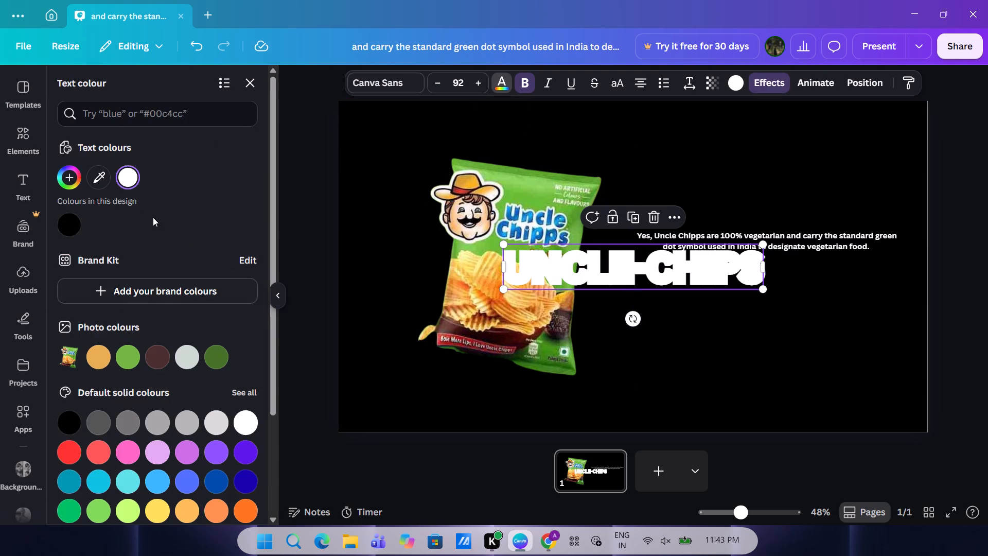
left_click(224, 480)
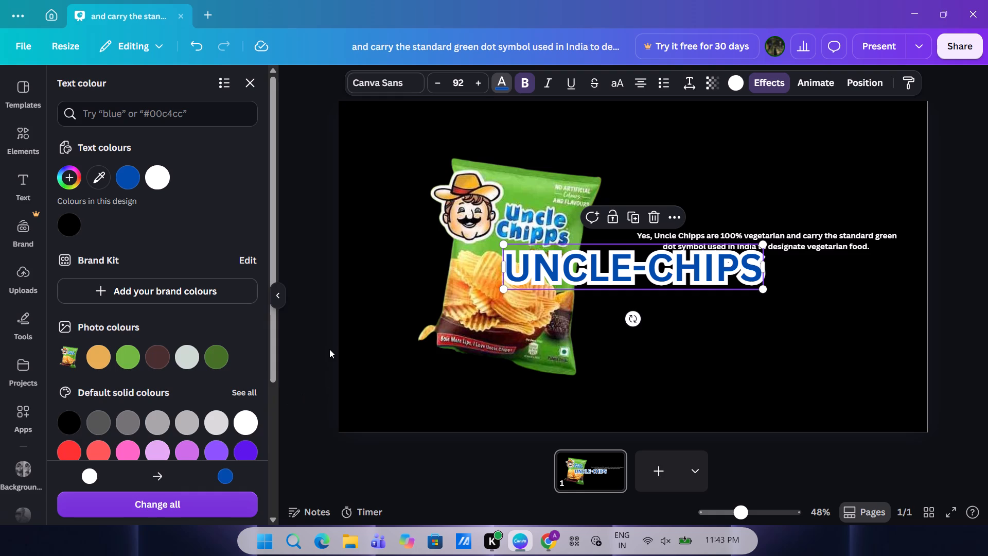
Search the fonts for "CURVE" and set the UNCLE-CHIPS heading in Curve Retro.
left_click(394, 84)
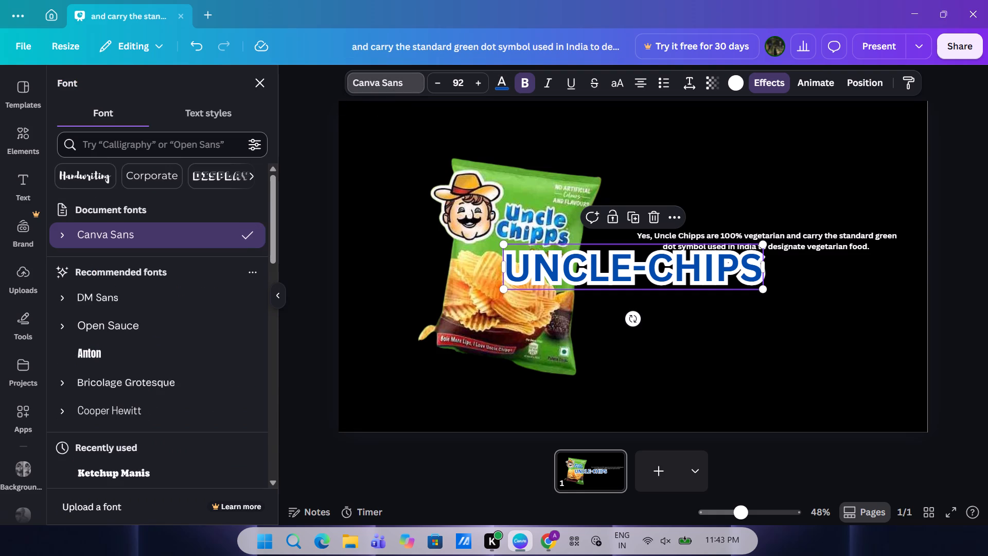
left_click(151, 146)
type("CURVE")
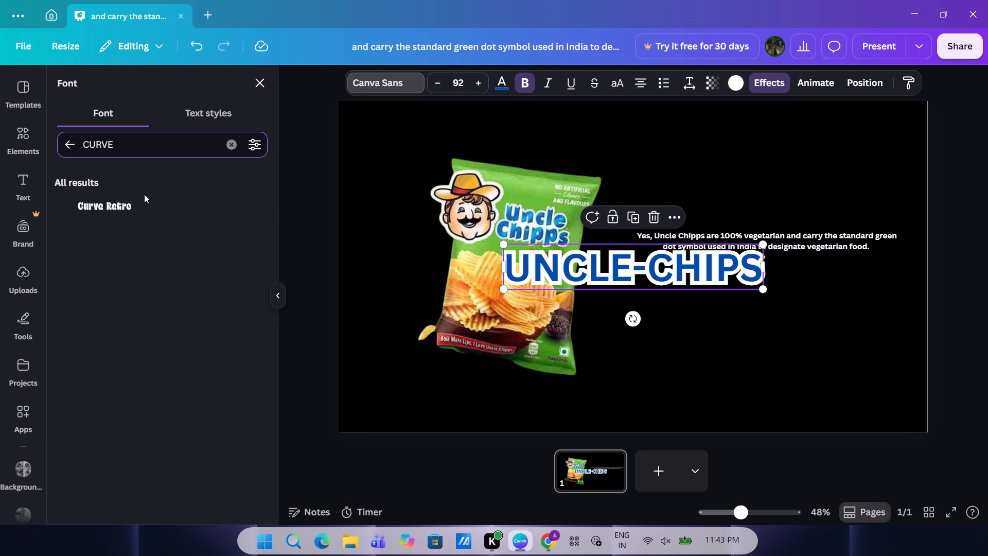
left_click(139, 200)
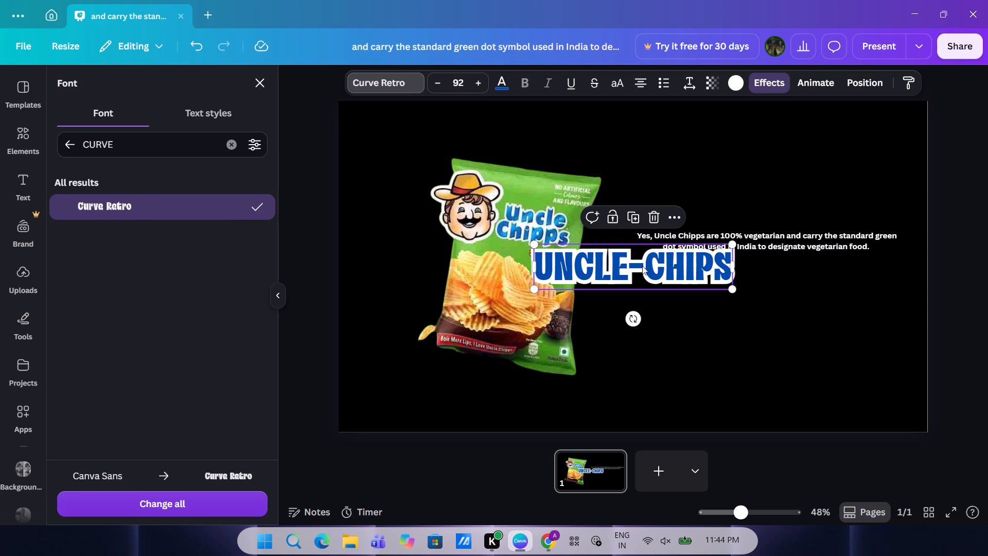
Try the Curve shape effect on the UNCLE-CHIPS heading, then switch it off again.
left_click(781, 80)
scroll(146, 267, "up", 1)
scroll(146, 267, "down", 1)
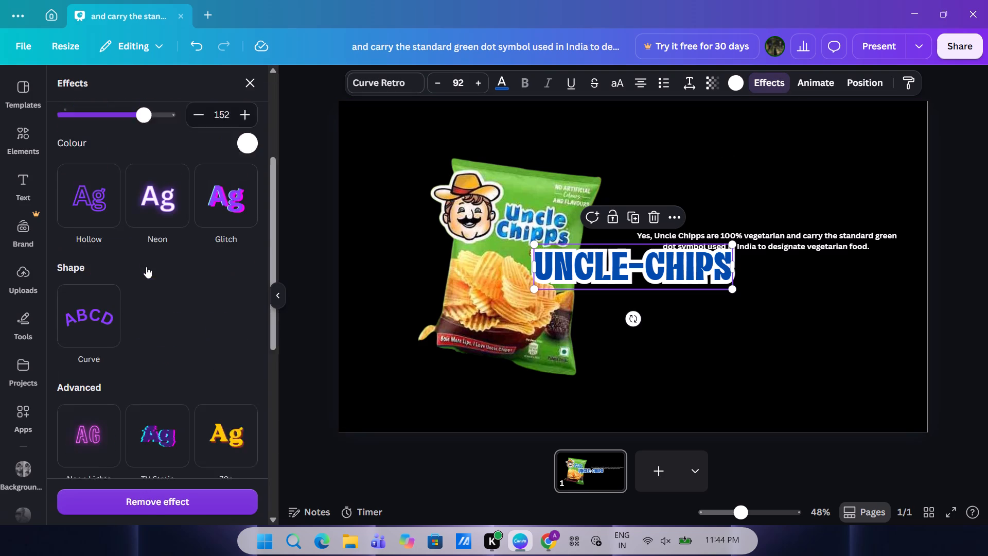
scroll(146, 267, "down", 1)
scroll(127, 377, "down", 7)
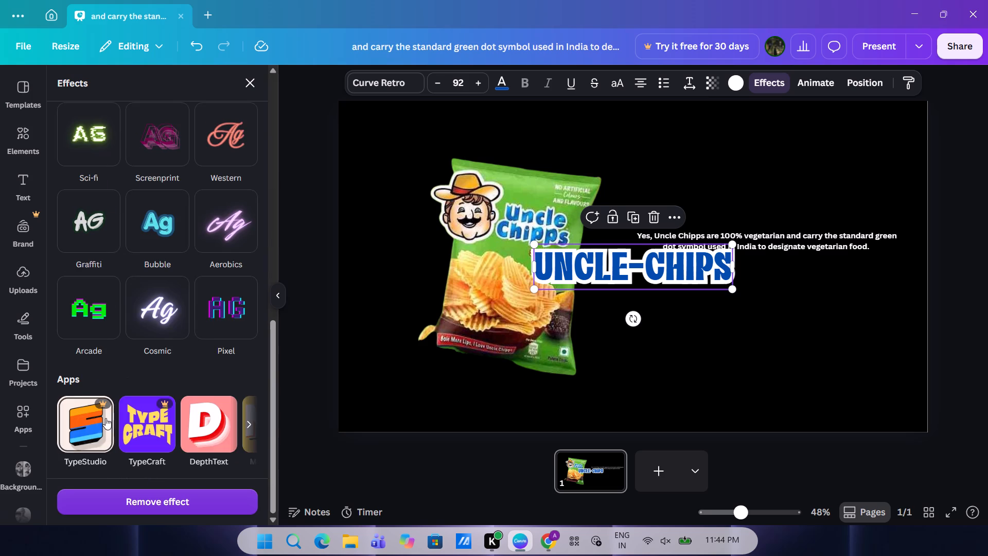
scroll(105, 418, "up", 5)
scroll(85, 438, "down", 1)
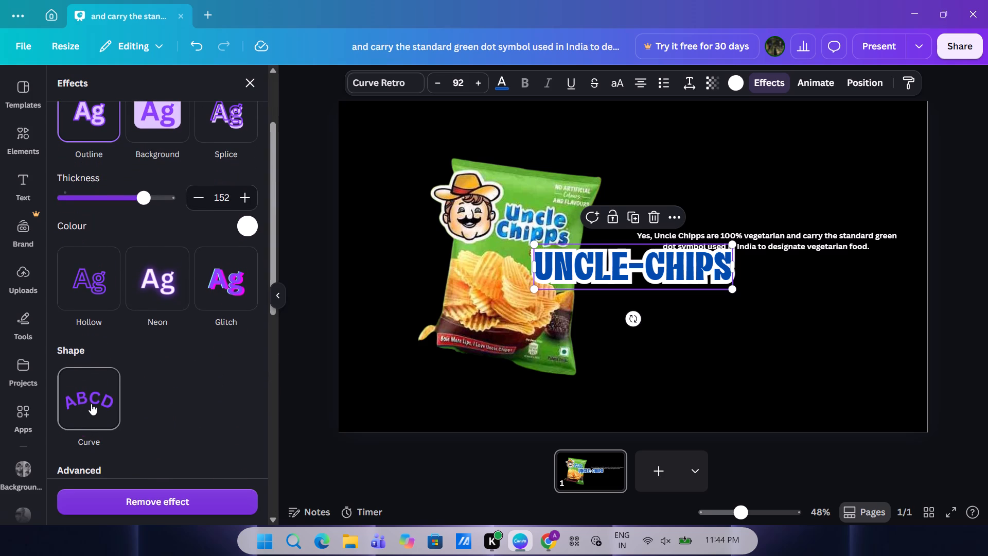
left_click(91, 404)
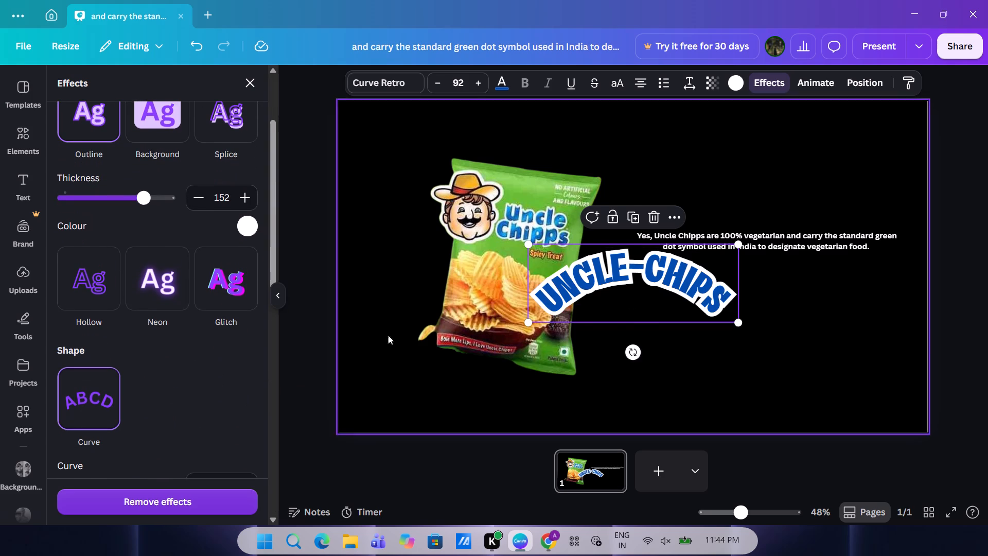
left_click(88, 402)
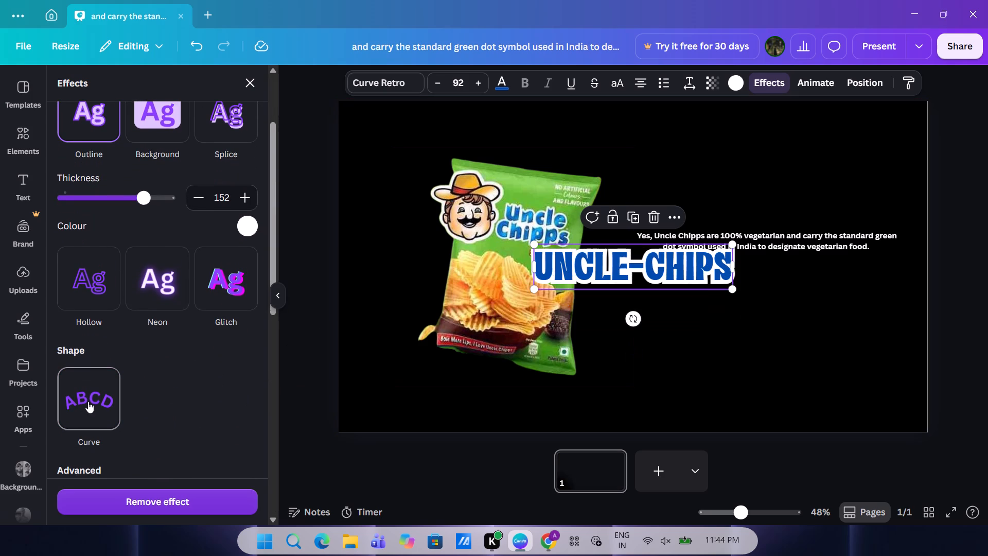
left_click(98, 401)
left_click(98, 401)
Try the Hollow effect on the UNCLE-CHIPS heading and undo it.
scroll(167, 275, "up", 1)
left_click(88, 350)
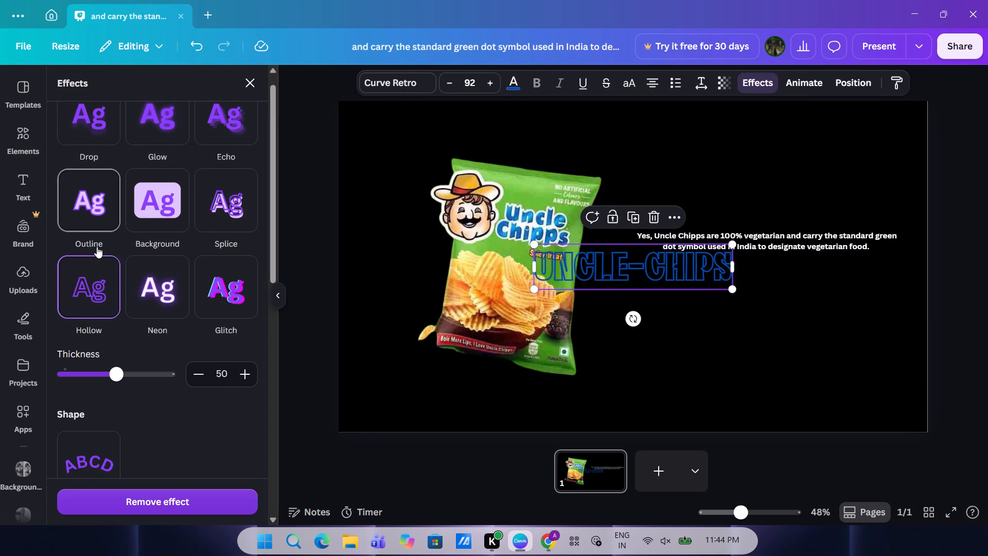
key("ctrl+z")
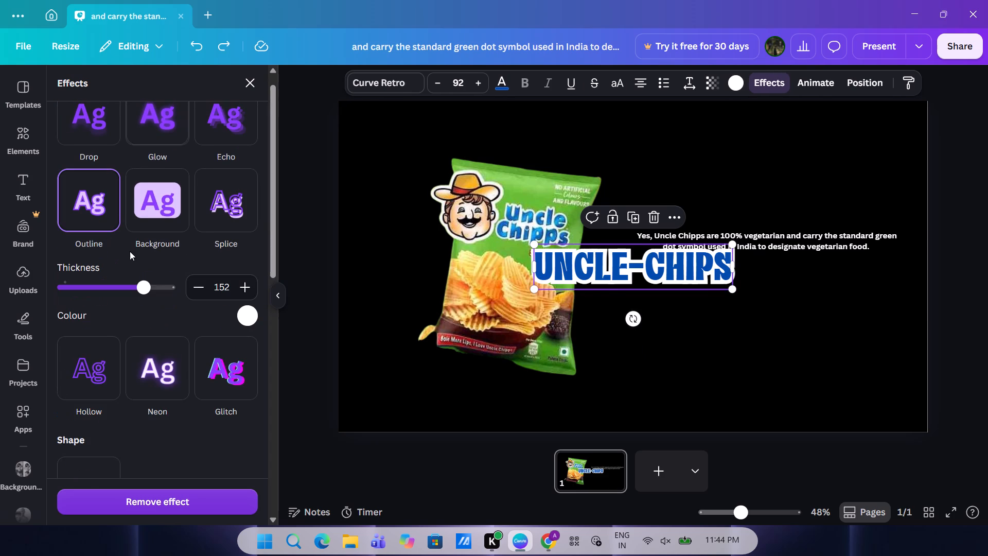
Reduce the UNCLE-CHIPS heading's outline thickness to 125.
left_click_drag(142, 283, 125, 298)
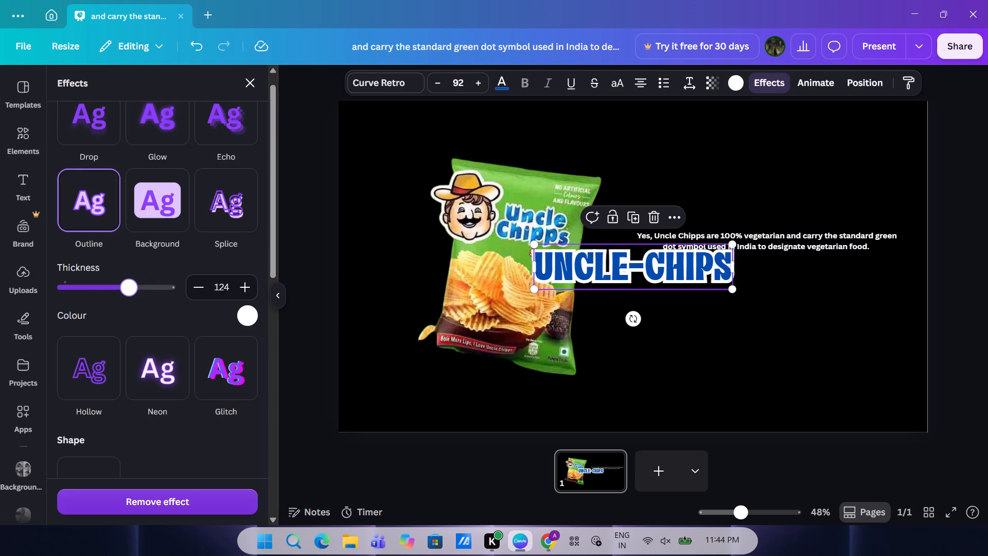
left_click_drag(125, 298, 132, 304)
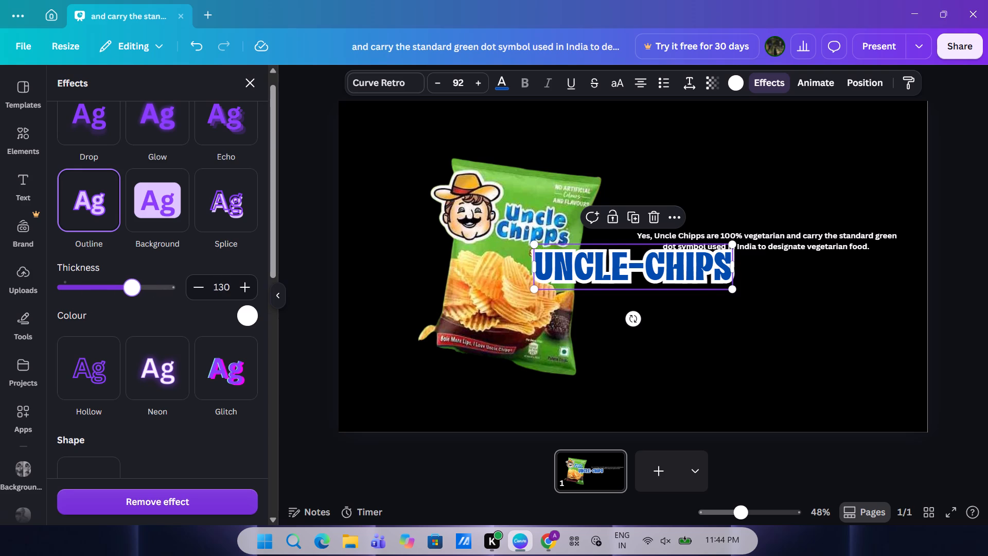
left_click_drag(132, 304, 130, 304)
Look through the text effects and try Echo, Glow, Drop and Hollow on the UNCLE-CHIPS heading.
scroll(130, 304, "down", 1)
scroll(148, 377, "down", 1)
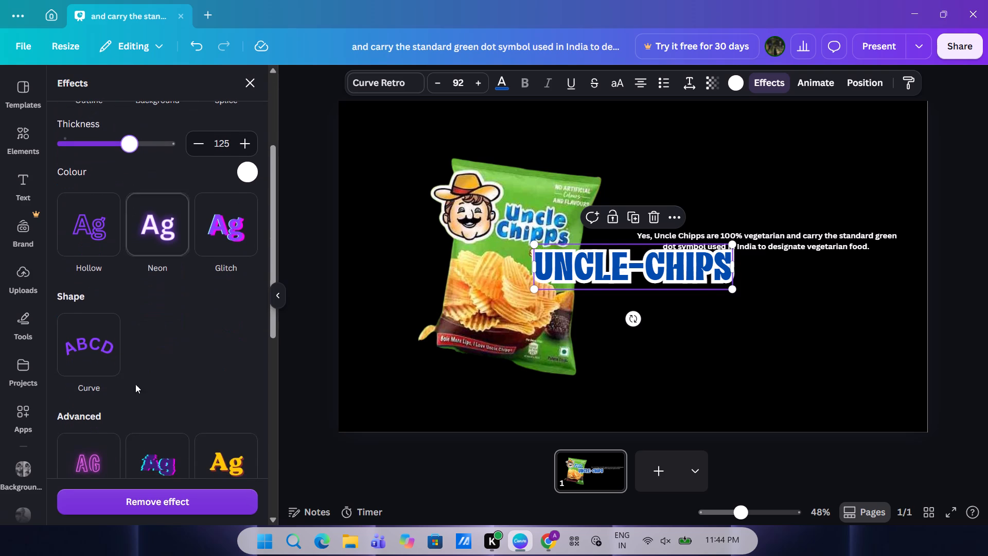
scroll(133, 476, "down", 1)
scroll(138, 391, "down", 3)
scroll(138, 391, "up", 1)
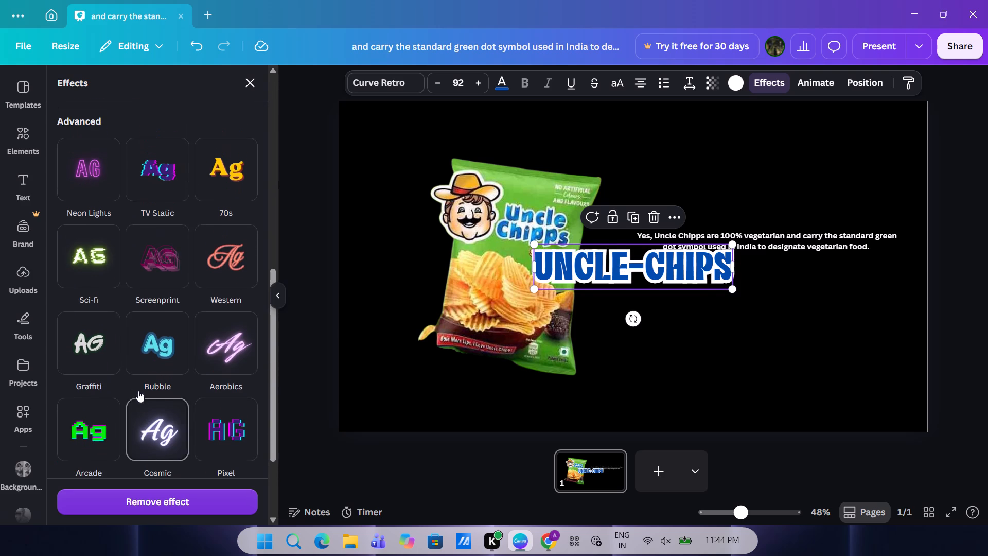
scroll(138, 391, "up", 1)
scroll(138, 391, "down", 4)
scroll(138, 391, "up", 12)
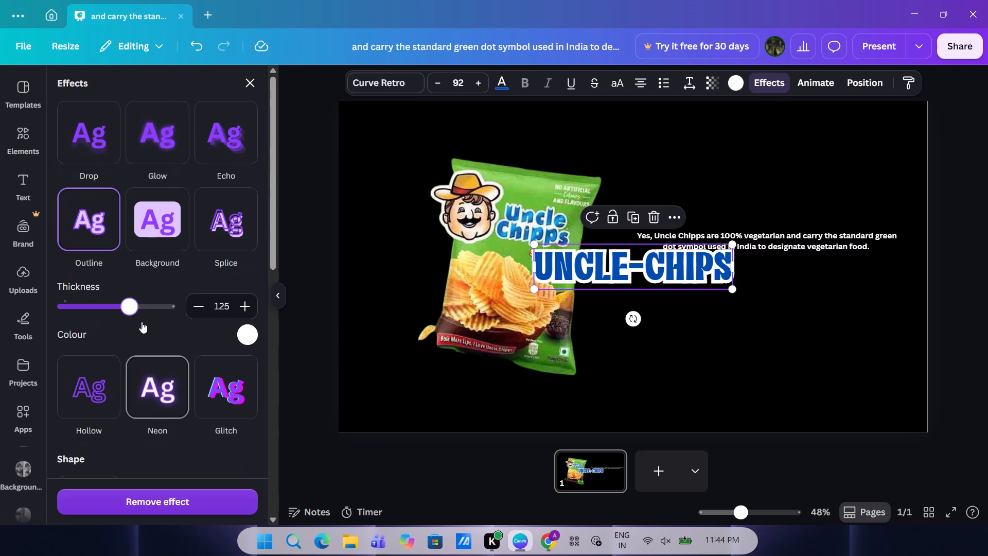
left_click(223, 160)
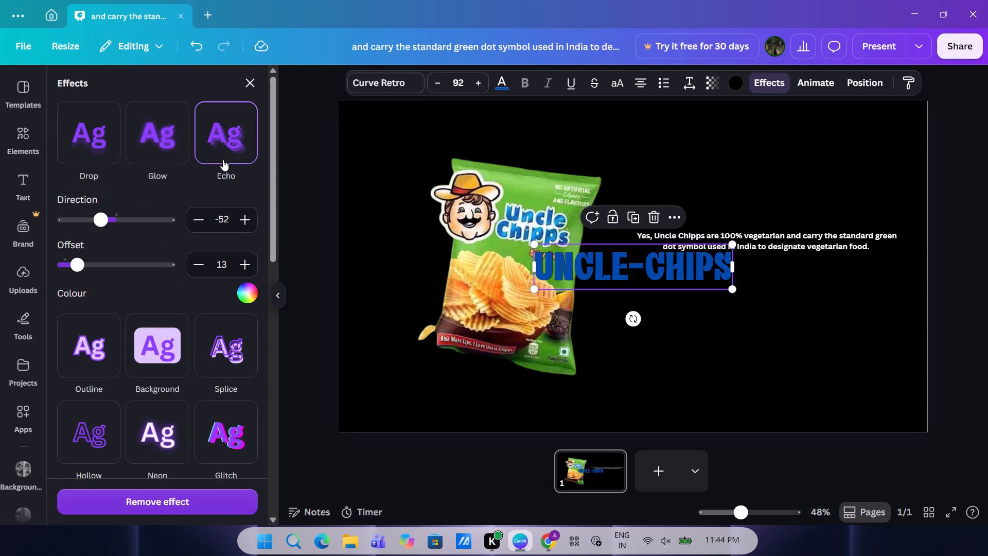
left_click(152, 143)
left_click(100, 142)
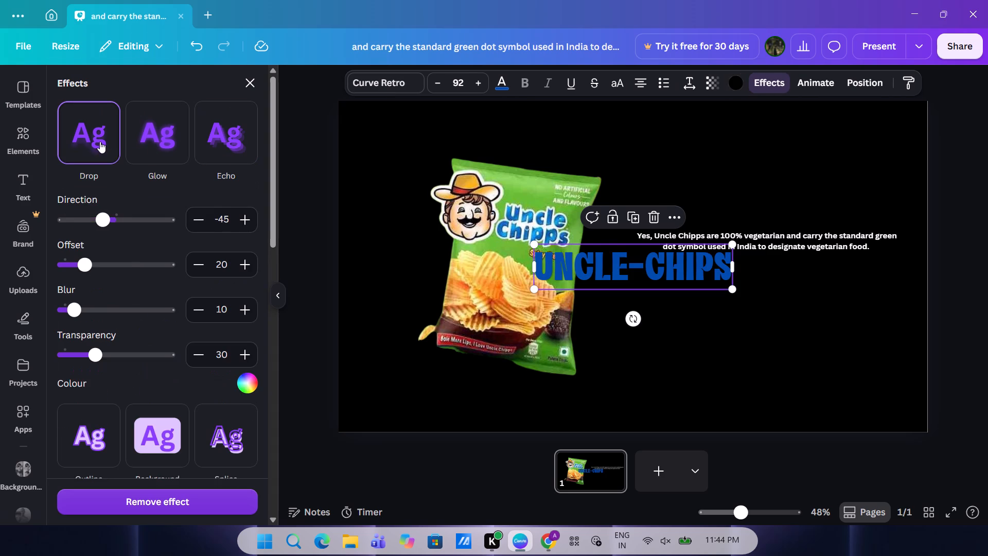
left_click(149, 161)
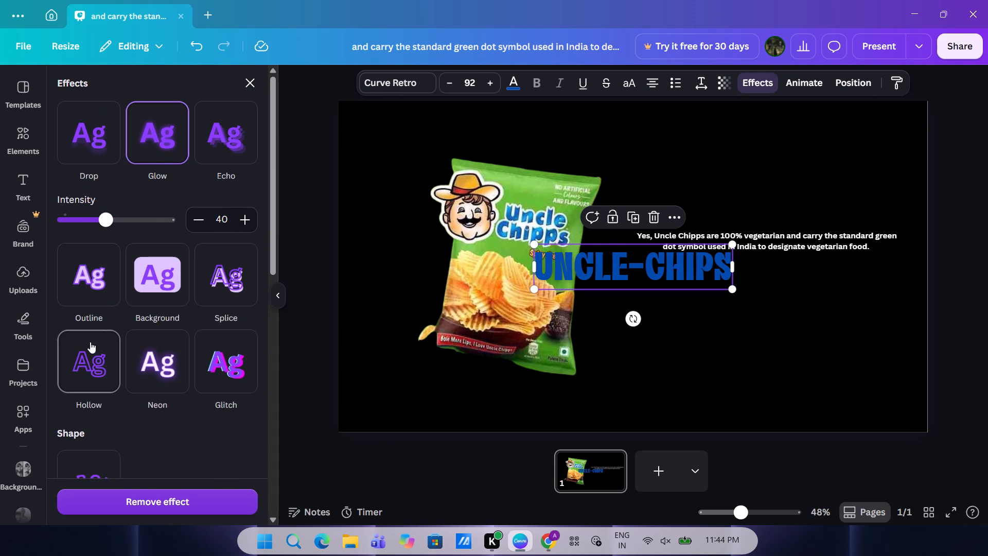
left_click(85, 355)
Apply the Outline effect to the UNCLE-CHIPS heading, adjust its thickness and make the outline white.
left_click(95, 229)
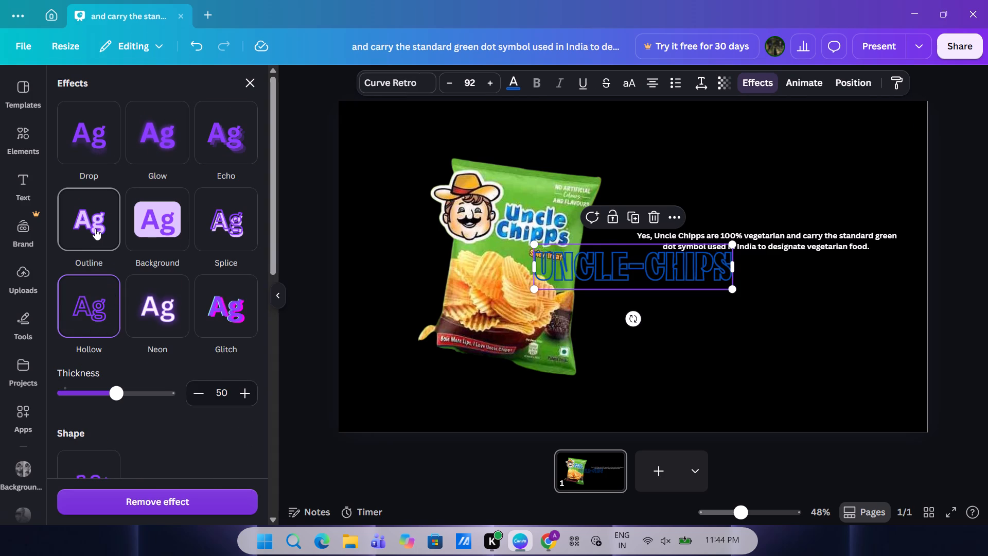
left_click_drag(88, 312, 123, 313)
left_click(250, 335)
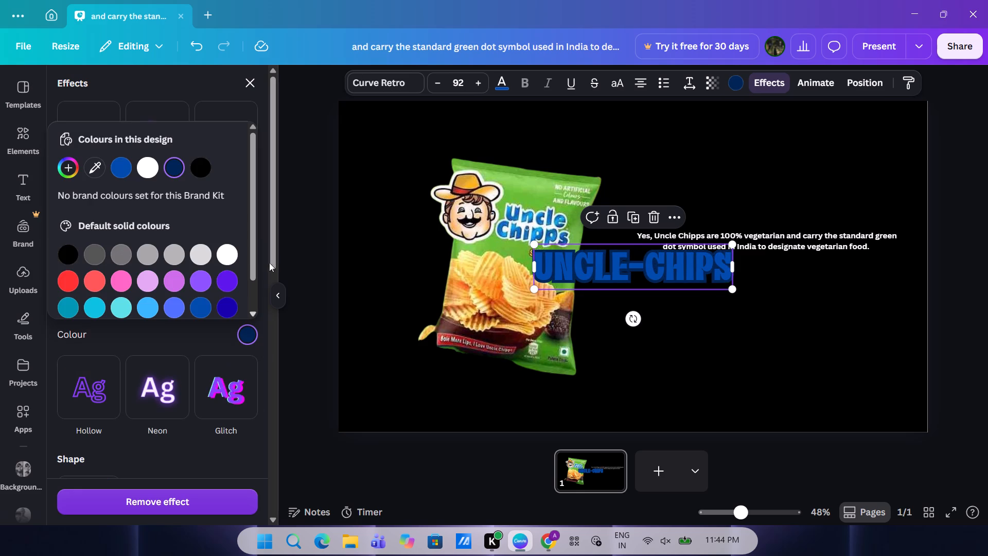
left_click(224, 252)
left_click(386, 348)
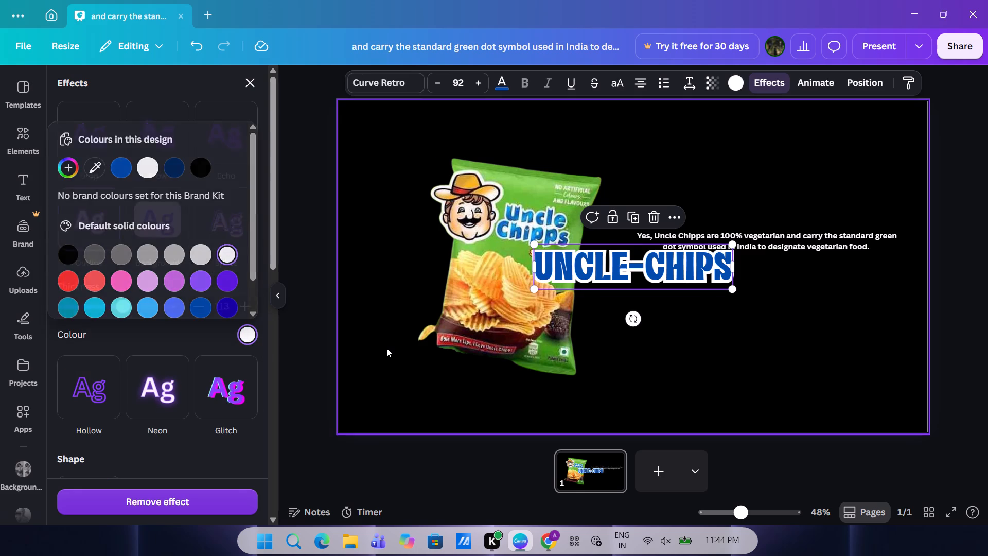
Enlarge the UNCLE-CHIPS heading to font size 112.
left_click(568, 281)
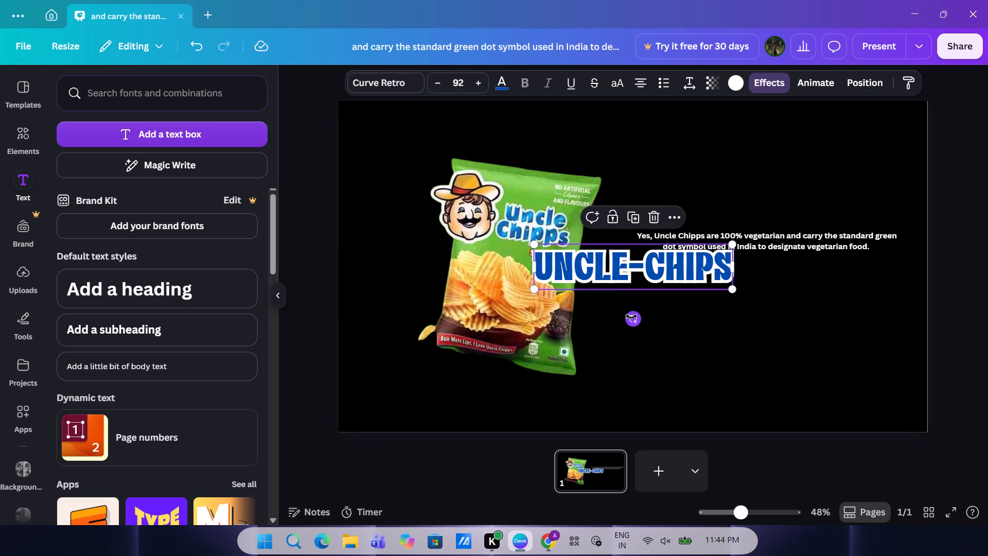
left_click_drag(532, 288, 491, 307)
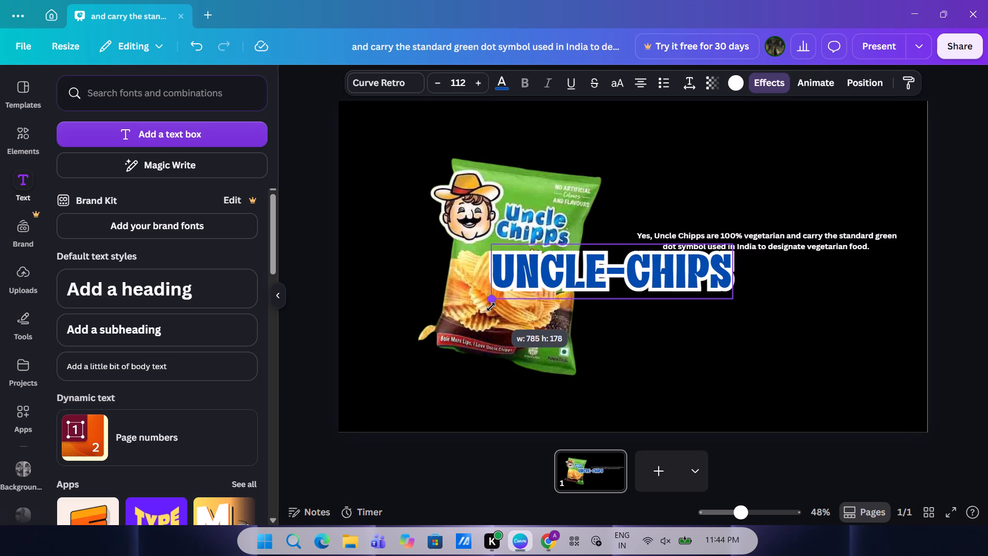
left_click_drag(491, 307, 490, 307)
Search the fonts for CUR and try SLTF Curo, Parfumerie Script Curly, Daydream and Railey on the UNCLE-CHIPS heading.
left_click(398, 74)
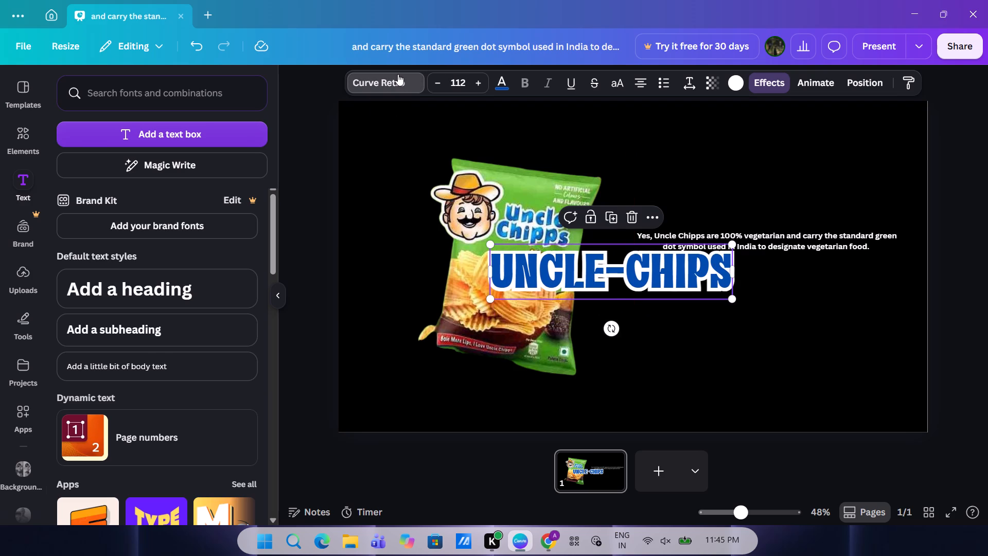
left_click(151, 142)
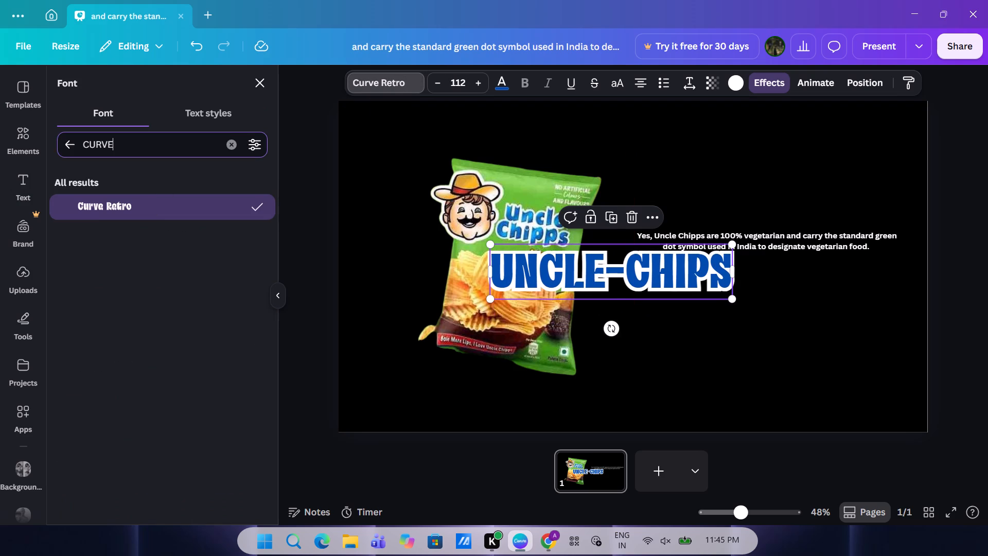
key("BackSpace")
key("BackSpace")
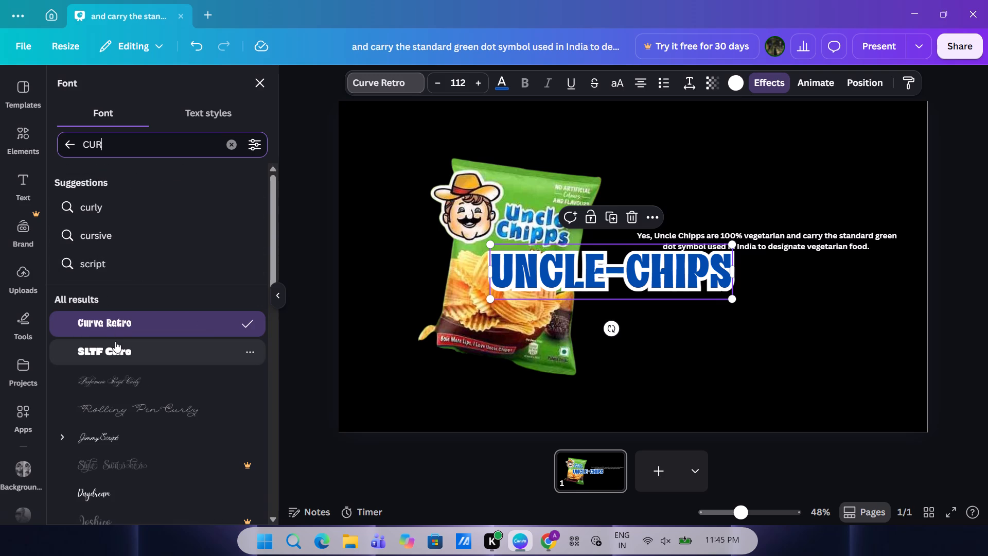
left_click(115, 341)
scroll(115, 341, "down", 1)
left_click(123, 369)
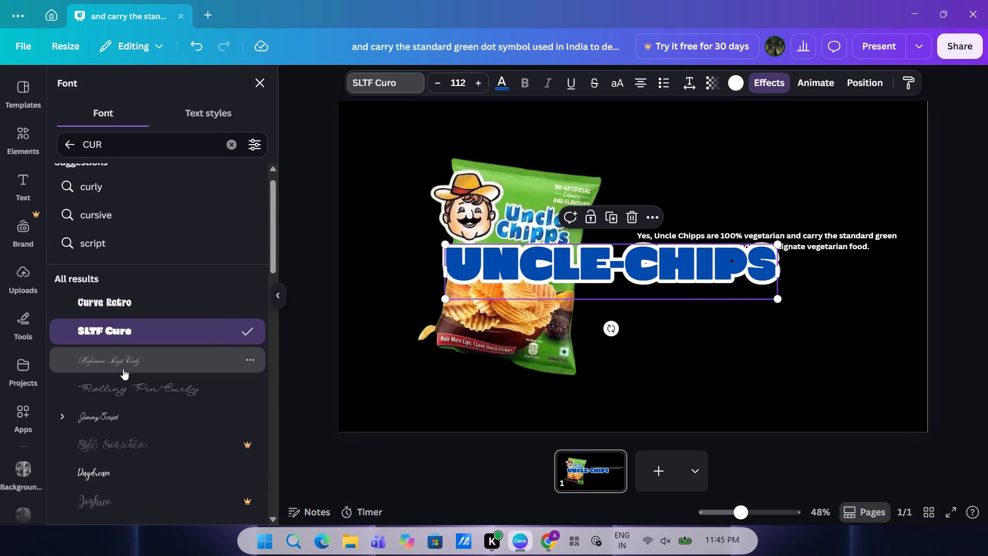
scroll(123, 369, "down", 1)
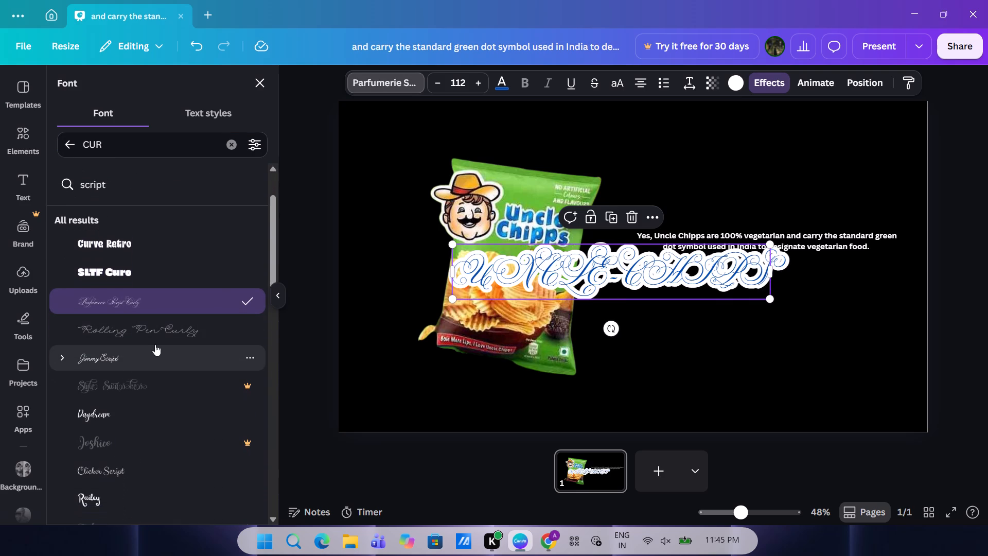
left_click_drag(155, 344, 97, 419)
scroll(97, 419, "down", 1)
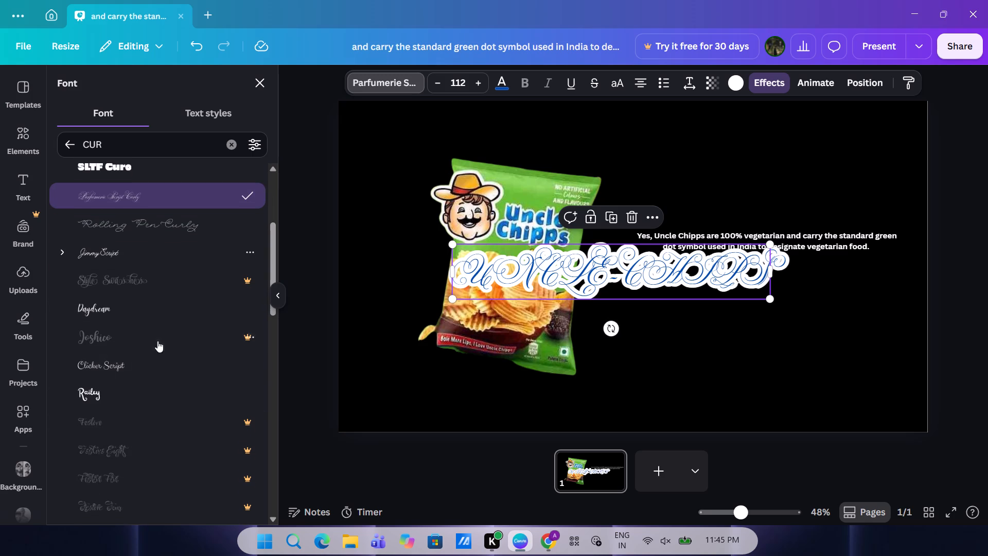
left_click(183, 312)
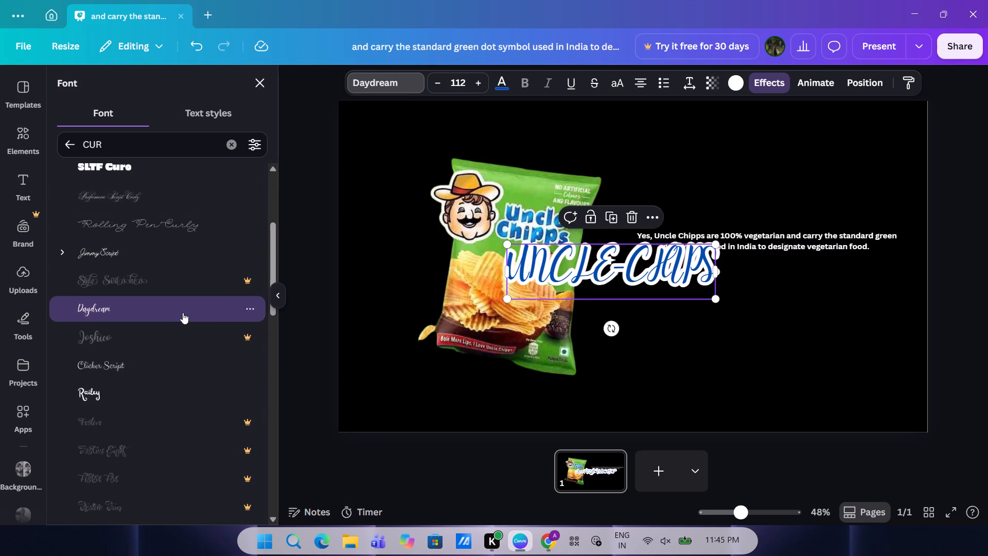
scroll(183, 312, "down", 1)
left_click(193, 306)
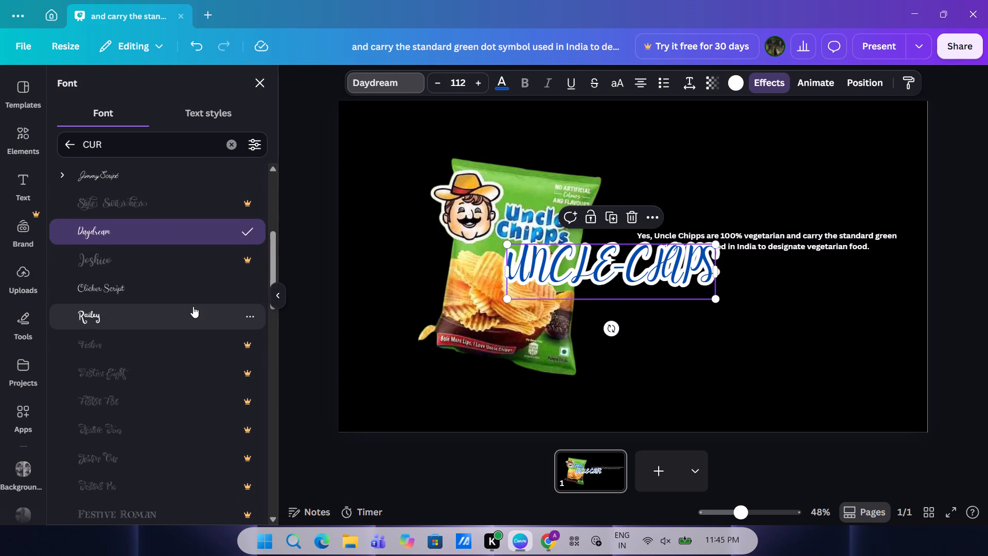
Look through the rest of the CUR font results for a suitable heading font.
scroll(195, 358, "down", 1)
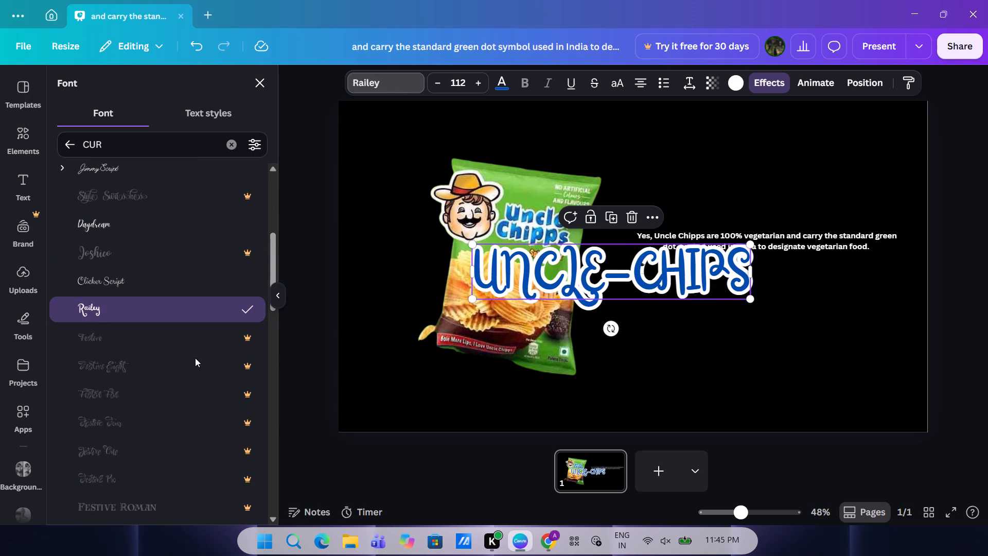
scroll(195, 358, "down", 2)
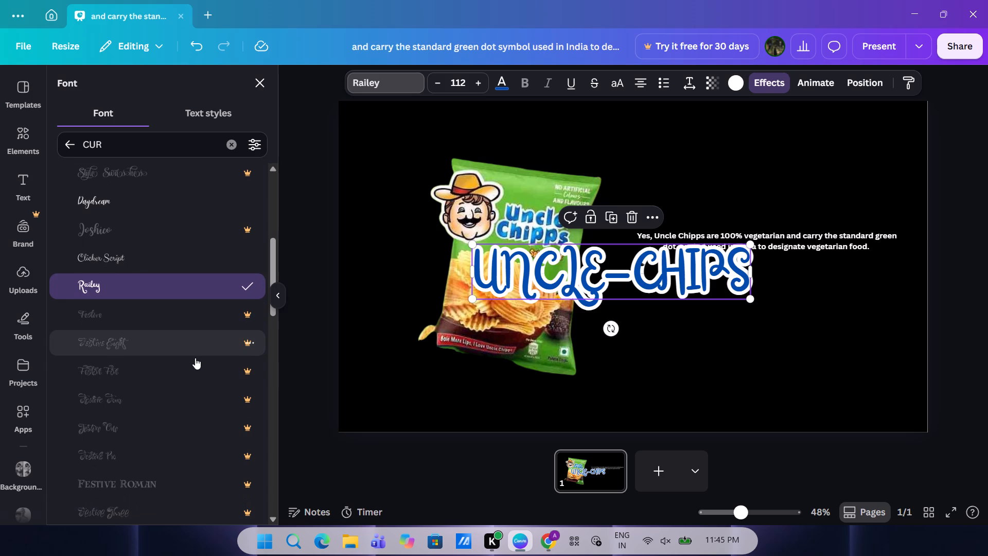
scroll(195, 358, "down", 2)
scroll(105, 388, "down", 4)
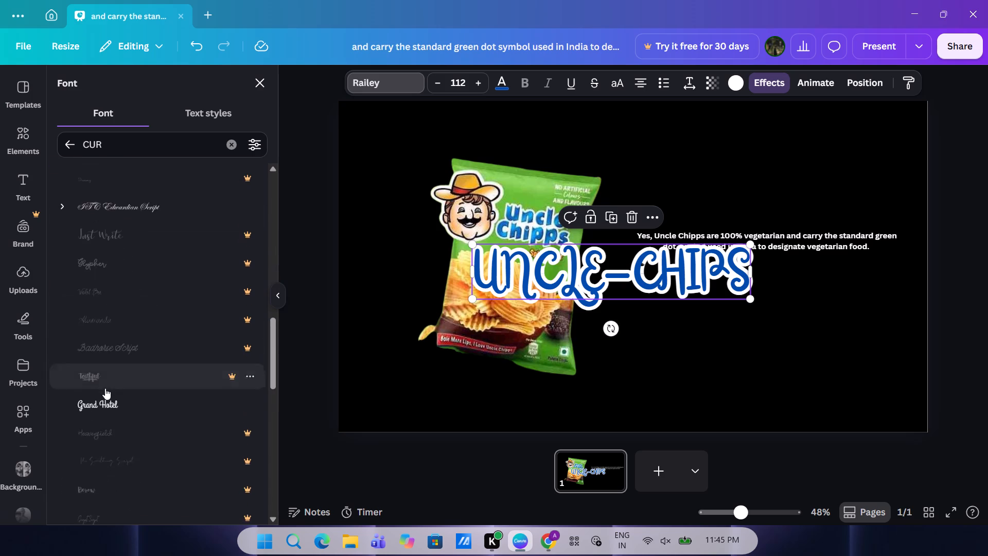
scroll(105, 388, "down", 5)
scroll(105, 388, "up", 18)
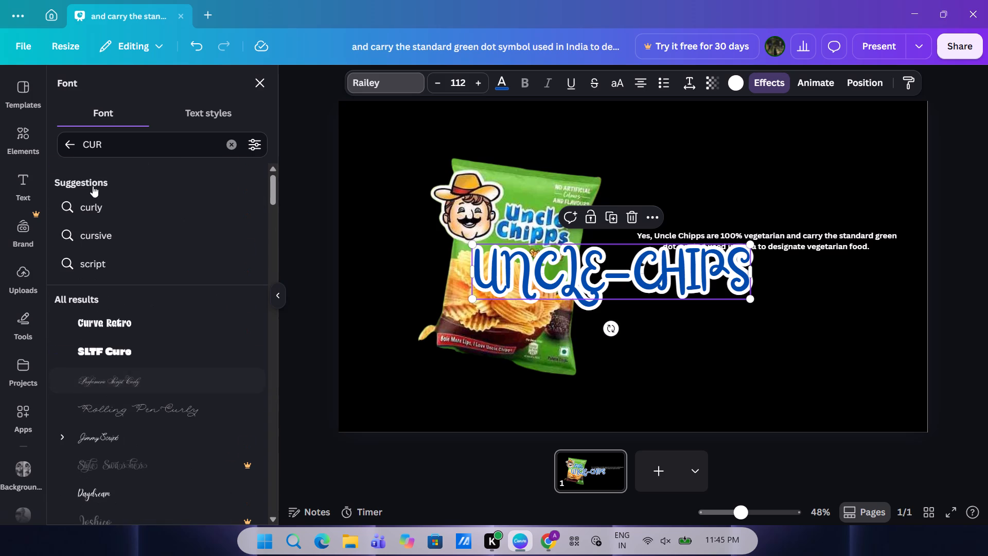
Set the UNCLE-CHIPS heading in Kingred Youth from the suggested curly fonts and enlarge it to size 122.
left_click(104, 213)
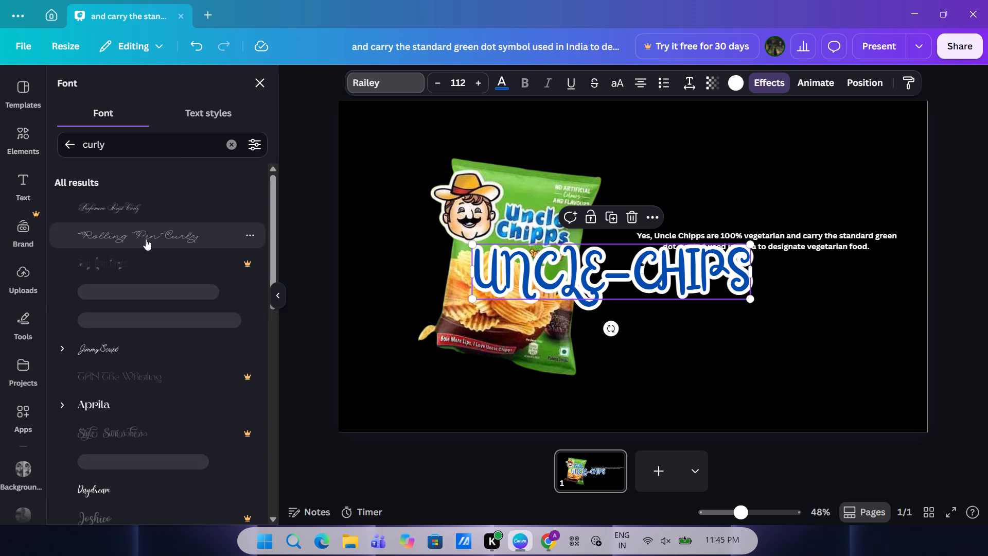
scroll(129, 288, "down", 1)
left_click(121, 287)
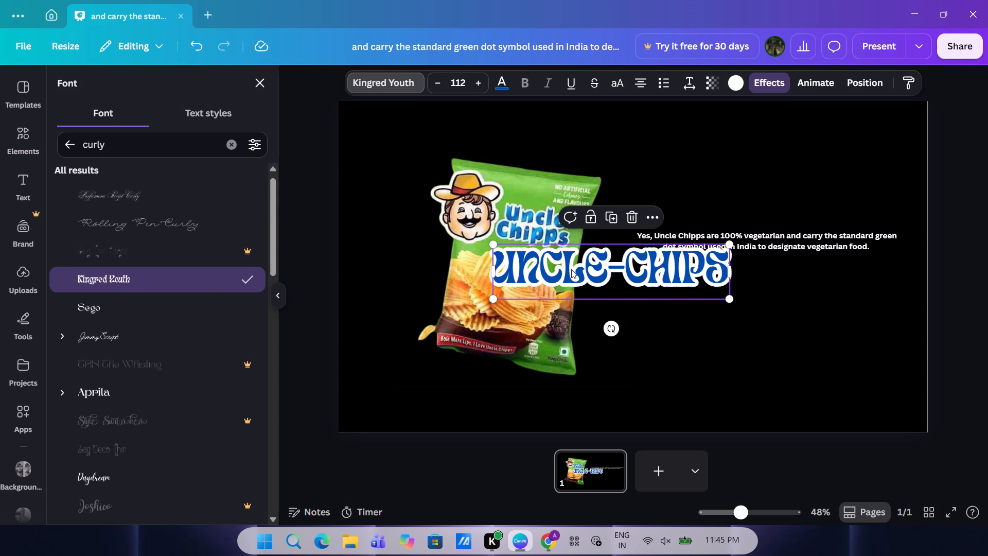
left_click_drag(489, 298, 472, 311)
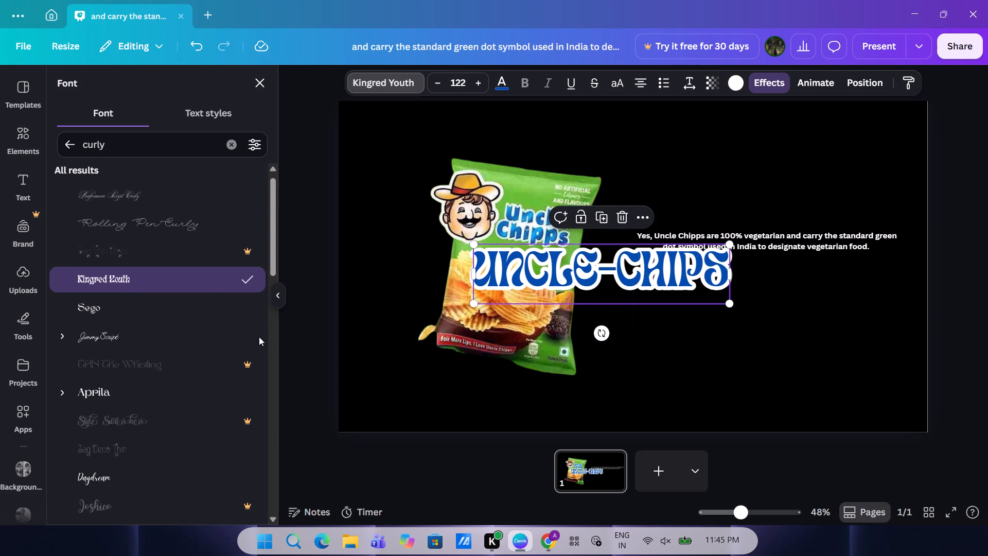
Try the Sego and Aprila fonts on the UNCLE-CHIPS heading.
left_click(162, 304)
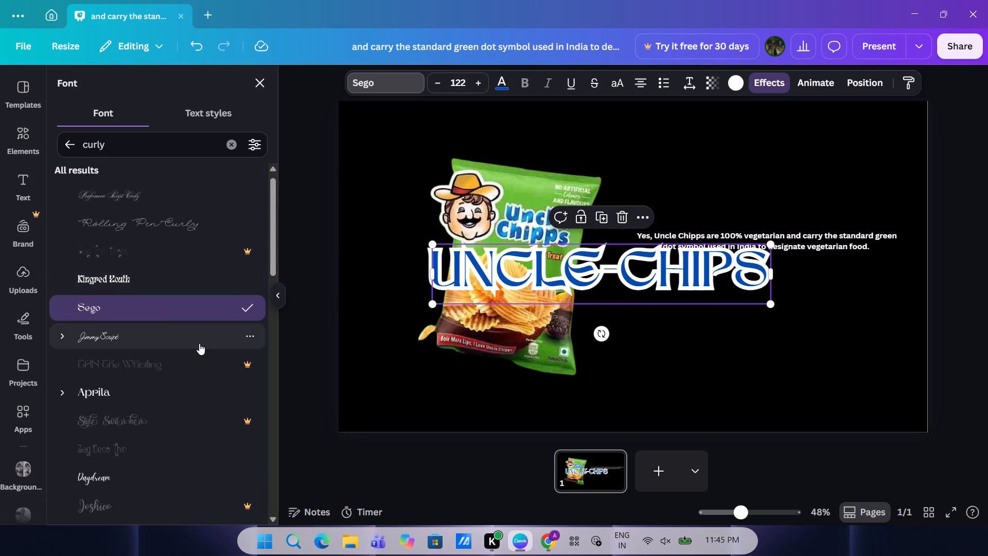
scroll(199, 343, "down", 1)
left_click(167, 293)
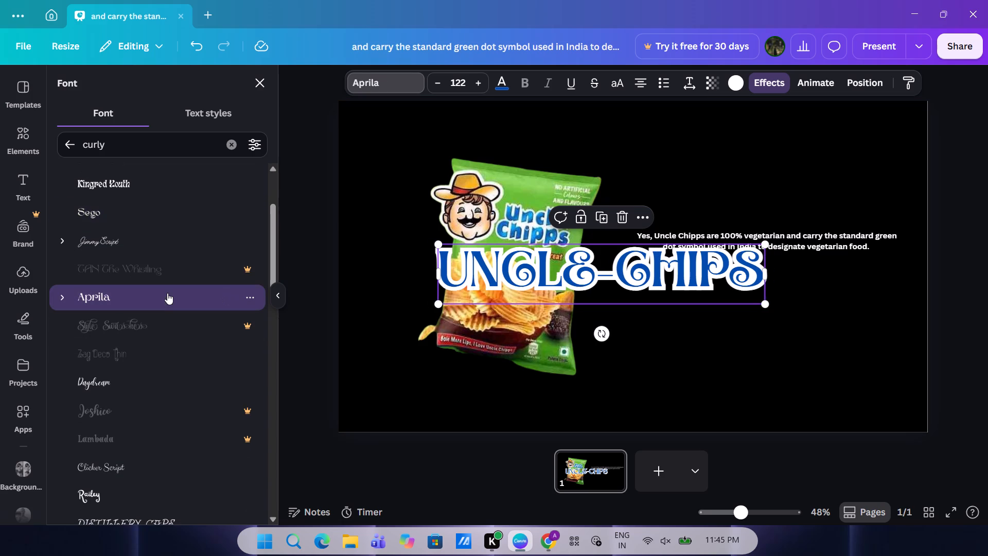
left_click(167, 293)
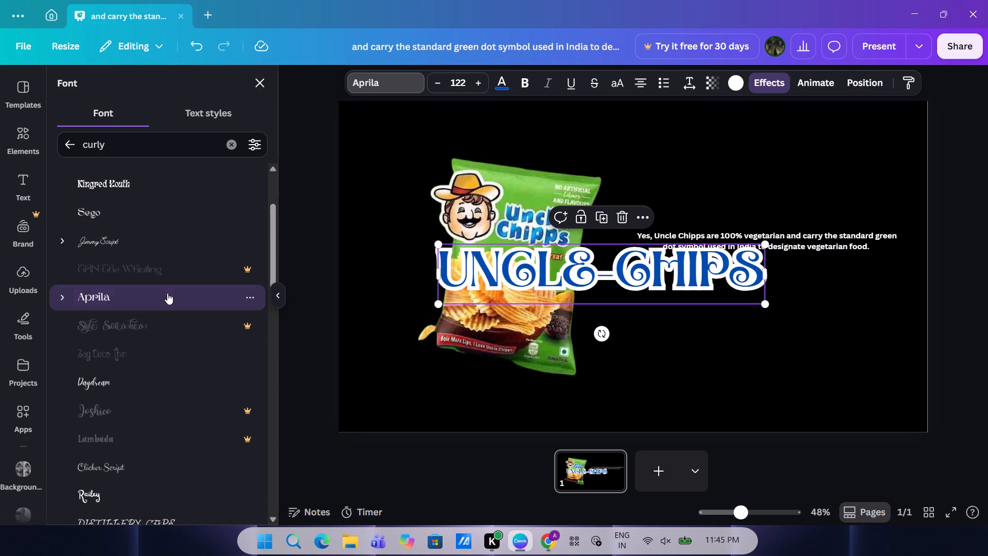
Set the UNCLE-CHIPS heading's font to Distillery Strong from the curly font results.
scroll(112, 371, "down", 5)
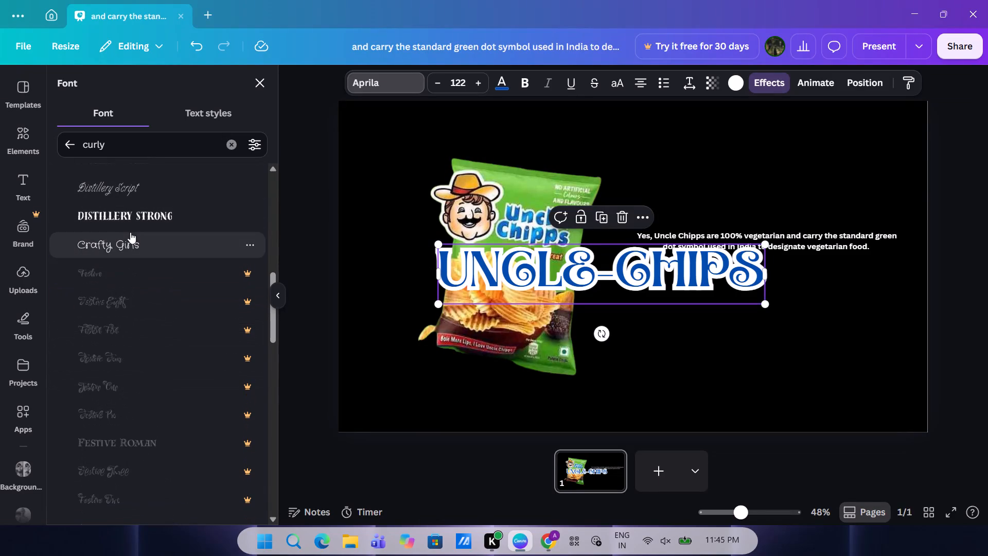
left_click(135, 226)
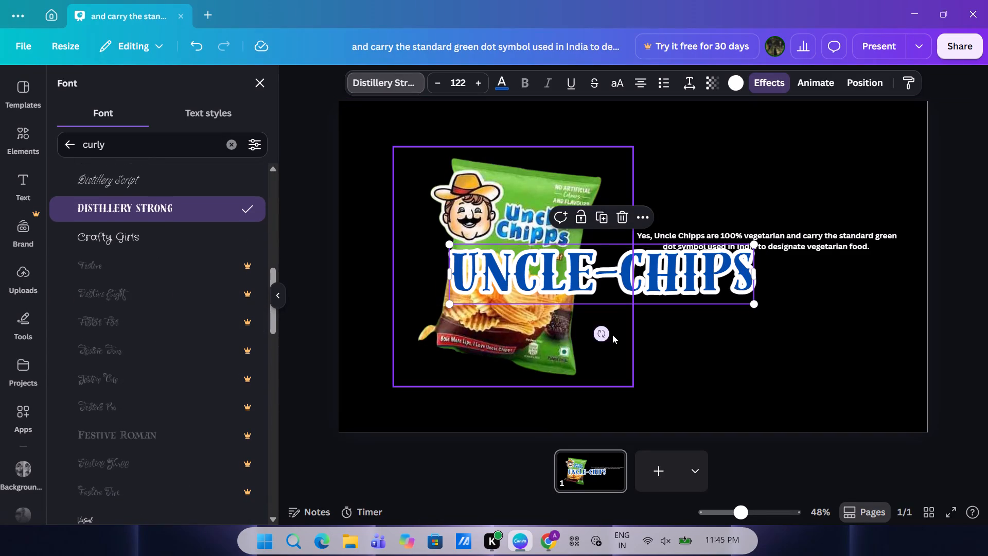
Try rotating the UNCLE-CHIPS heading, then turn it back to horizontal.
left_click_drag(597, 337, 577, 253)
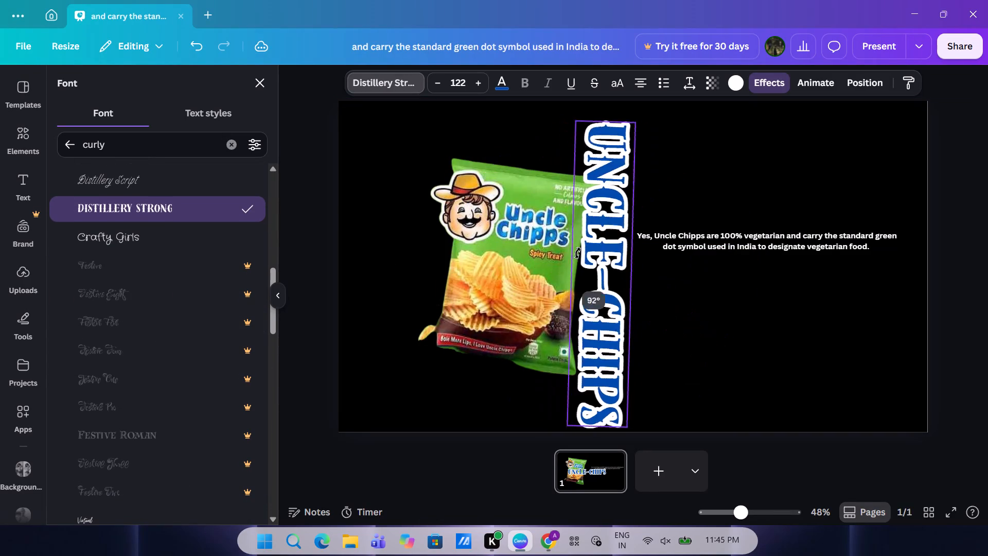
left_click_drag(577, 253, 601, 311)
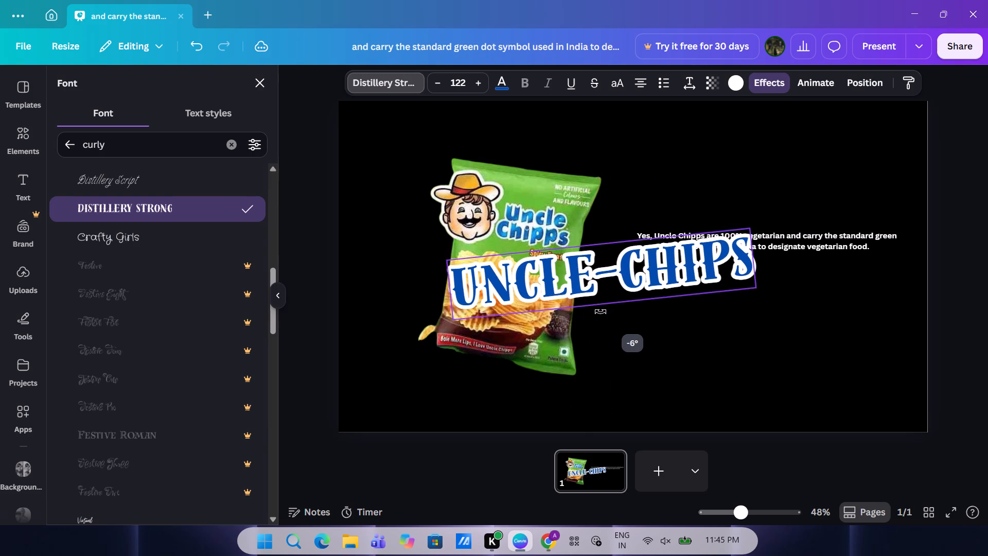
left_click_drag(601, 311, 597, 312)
Move the UNCLE-CHIPS heading to the top of the page above the product text, right edges aligned.
left_click_drag(505, 281, 590, 262)
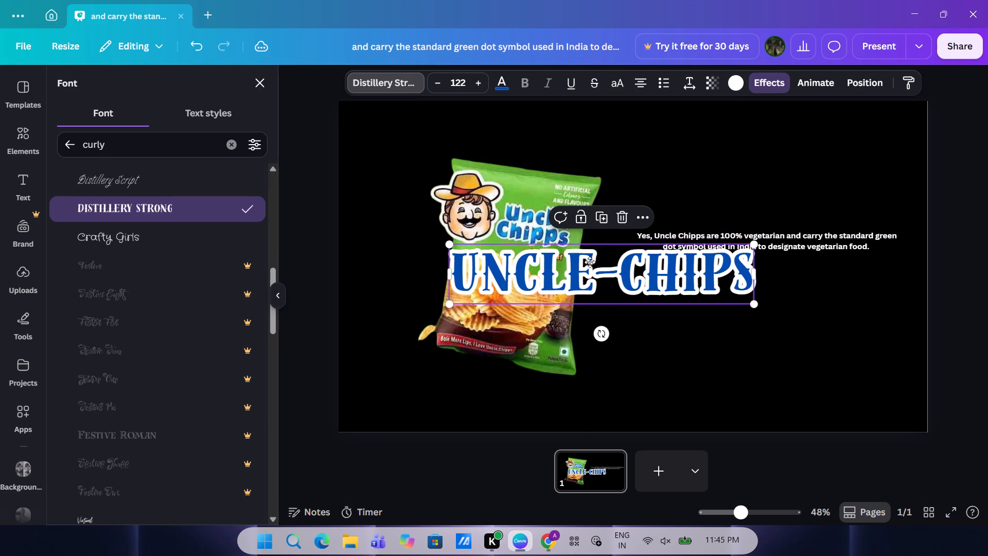
left_click_drag(590, 262, 654, 159)
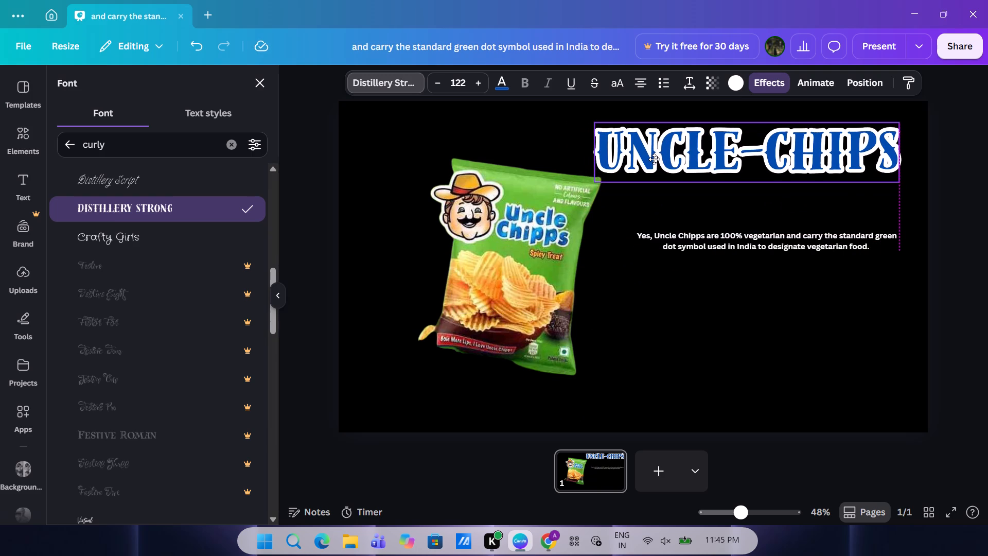
left_click_drag(654, 159, 661, 156)
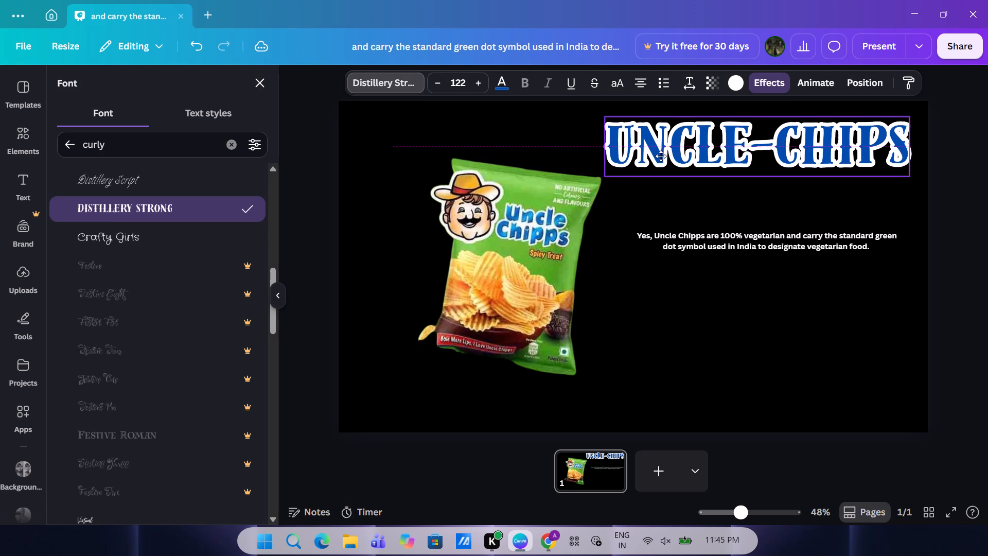
left_click_drag(661, 156, 649, 154)
left_click(639, 291)
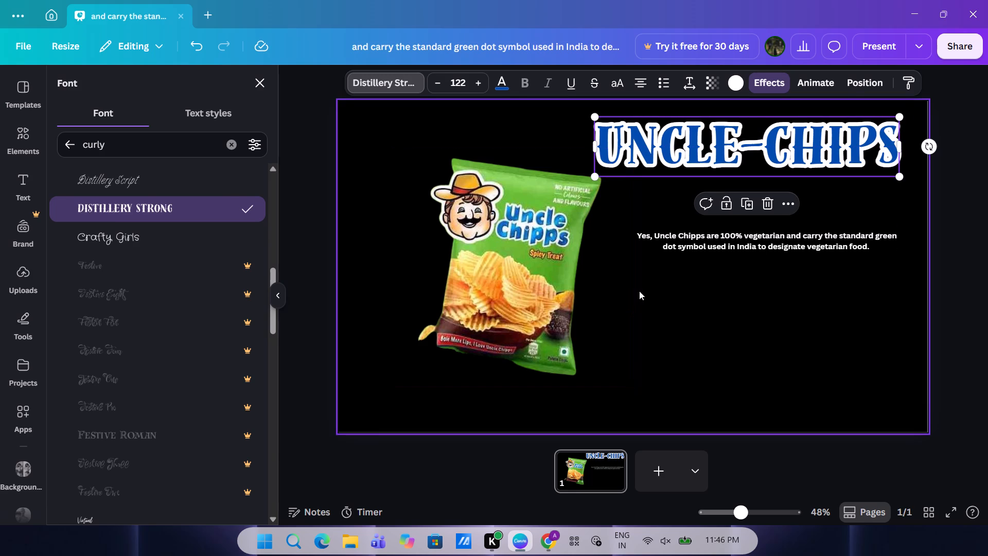
Move the white vegetarian product text up to just beneath the UNCLE-CHIPS heading, keeping their right edges aligned.
left_click_drag(695, 247, 692, 198)
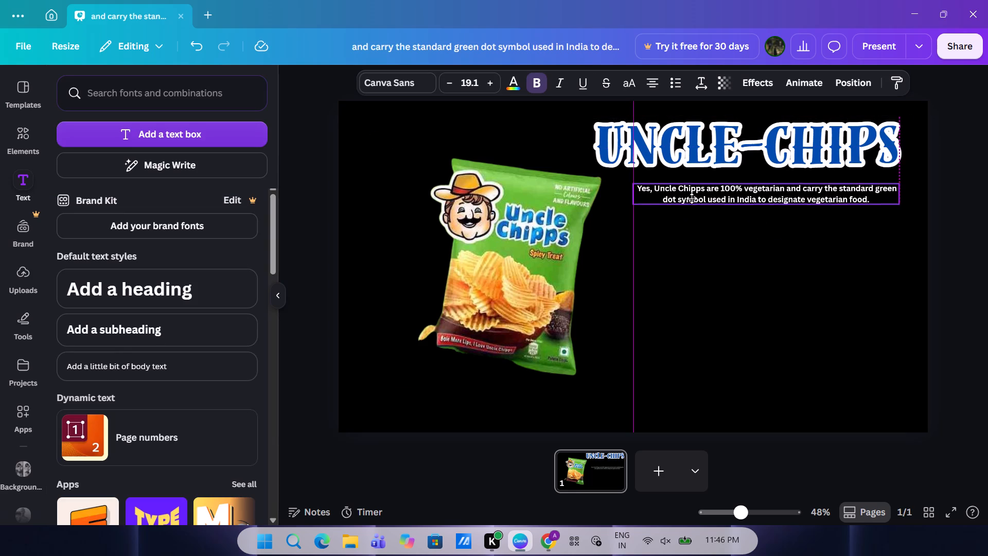
left_click_drag(692, 198, 693, 200)
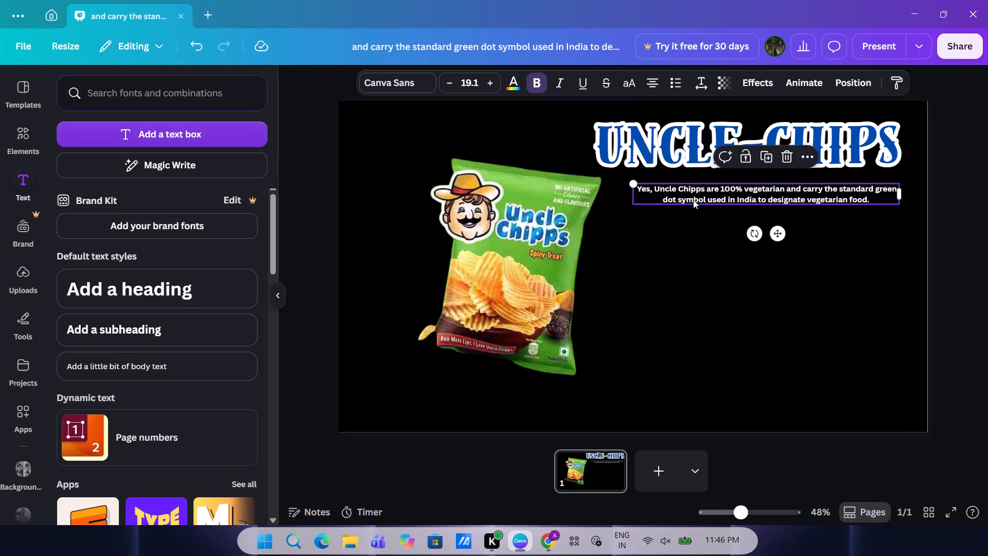
left_click(613, 355)
left_click(684, 352)
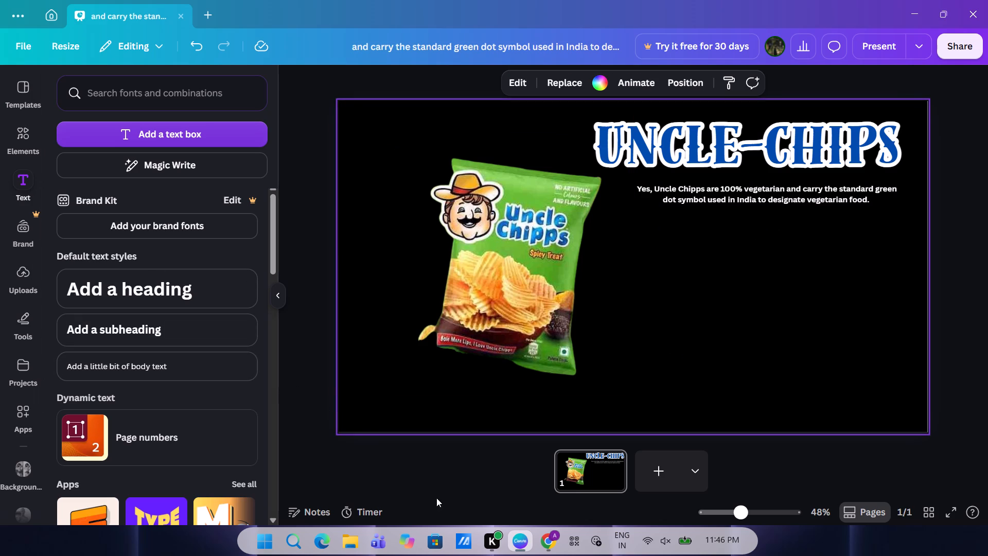
Switch to Chrome to check the Uncle Chips ingredients search results, then return to Canva.
left_click(541, 544)
left_click(516, 540)
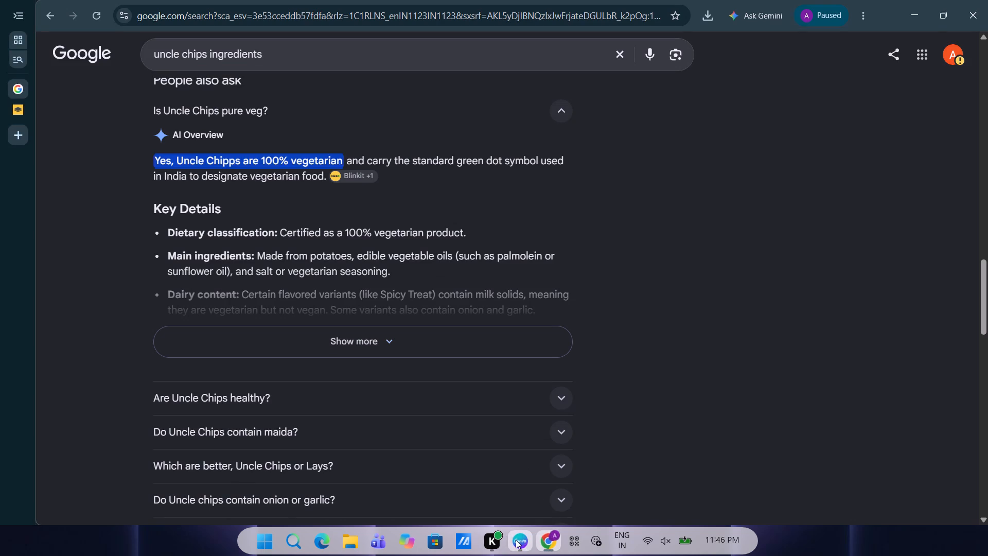
Switch to Chrome and look through Google's image results for uncle chips.
left_click(549, 545)
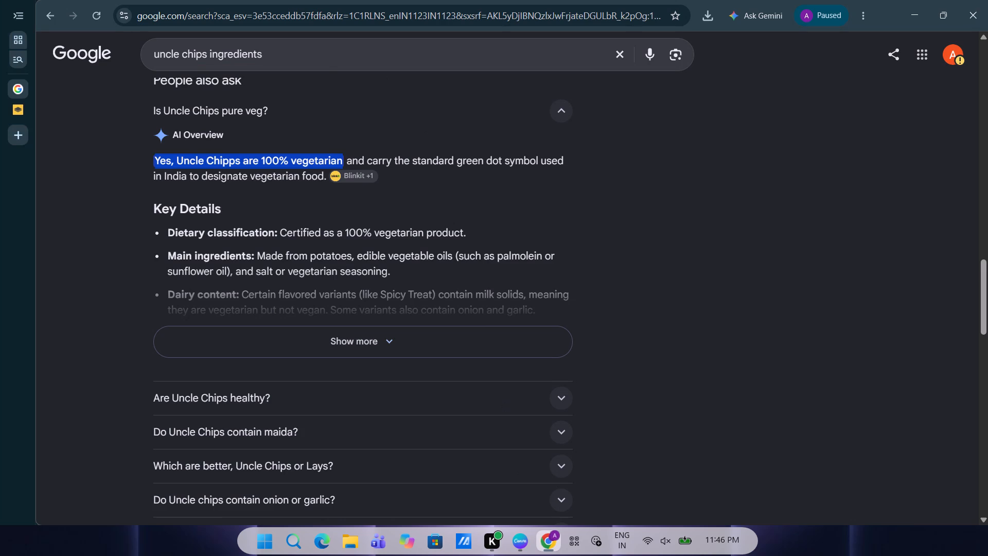
left_click(328, 72)
left_click(329, 64)
key("BackSpace")
key("BackSpace")
key("BackSpace")
key("BackSpace")
key("BackSpace")
key("BackSpace")
key("BackSpace")
key("BackSpace")
key("BackSpace")
key("BackSpace")
key("BackSpace")
key("BackSpace")
key("BackSpace")
key("BackSpace")
key("BackSpace")
key("BackSpace")
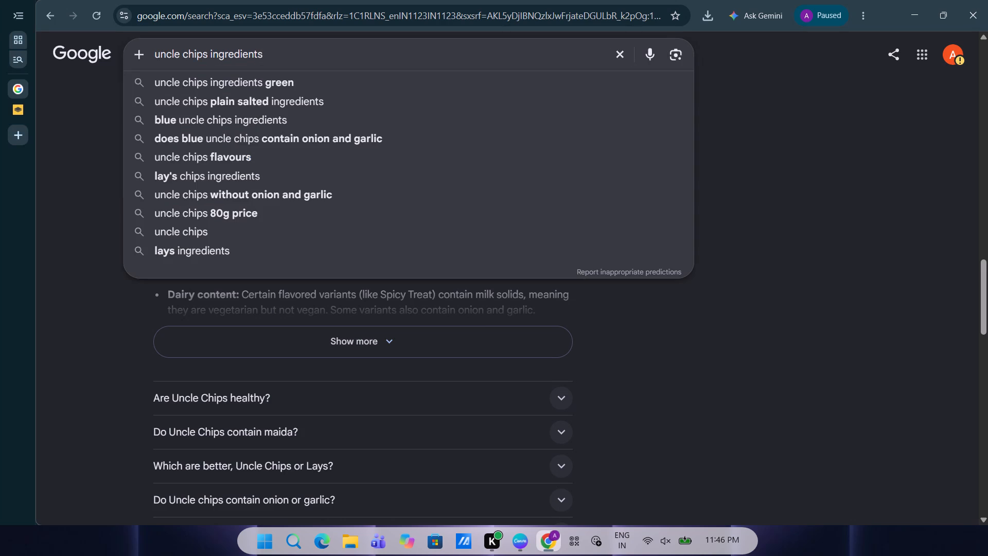
key("BackSpace")
key("BackSpace")
key("BackSpace")
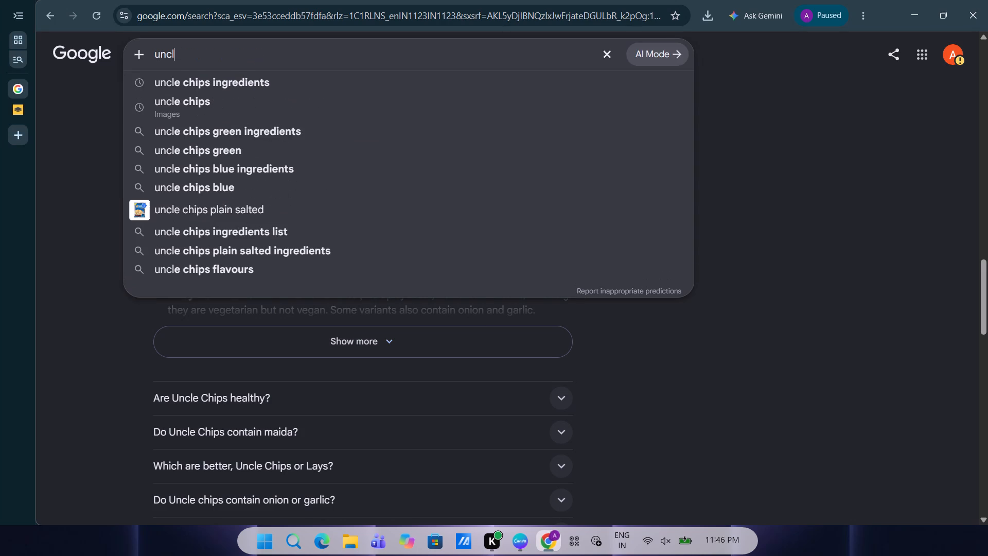
key("e")
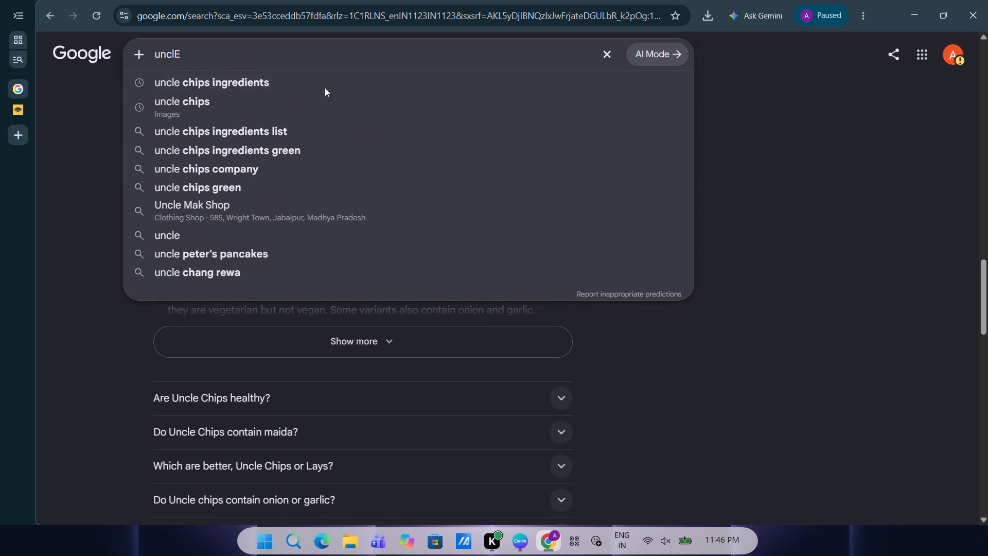
left_click(268, 108)
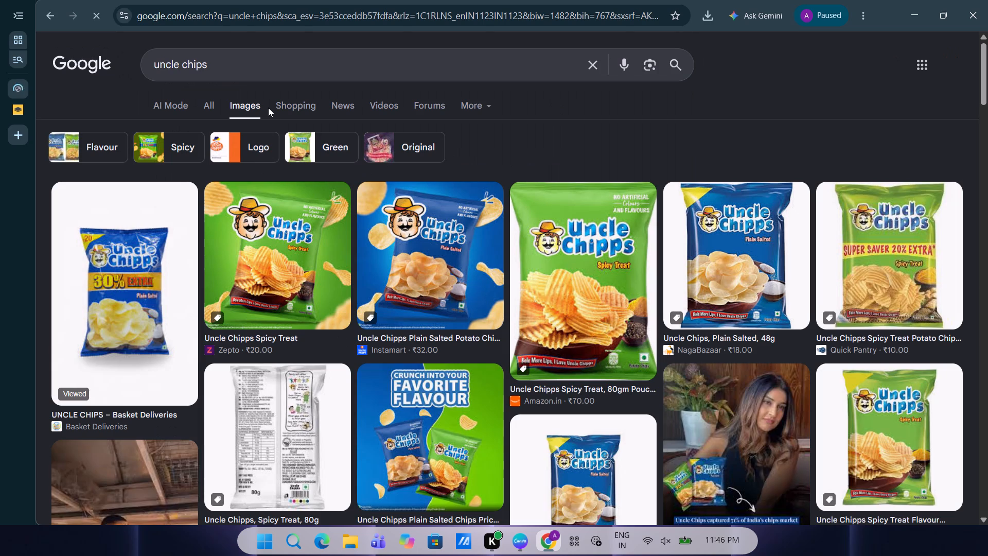
scroll(173, 339, "down", 2)
scroll(350, 326, "down", 1)
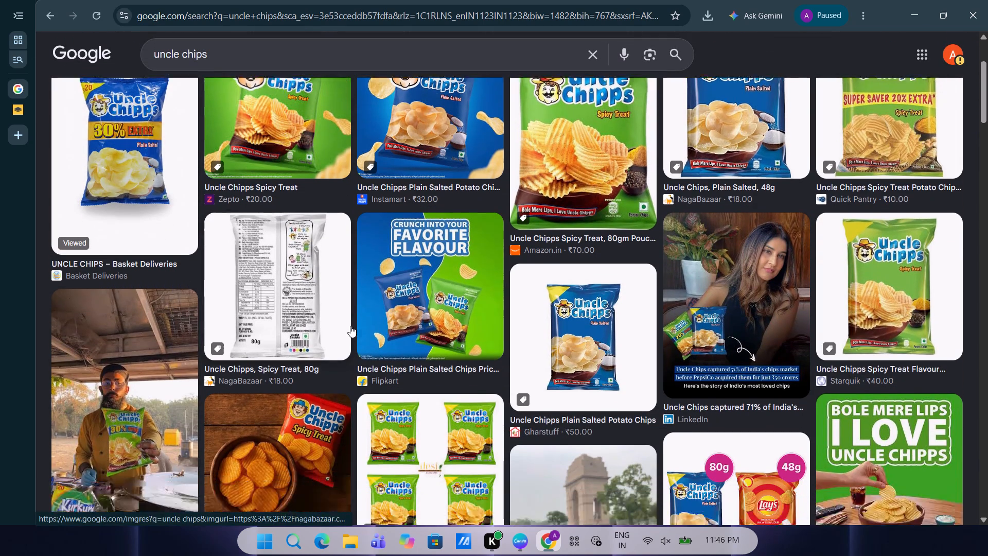
scroll(350, 326, "down", 1)
Search Google Images for uncle chips all flavours.
left_click(256, 56)
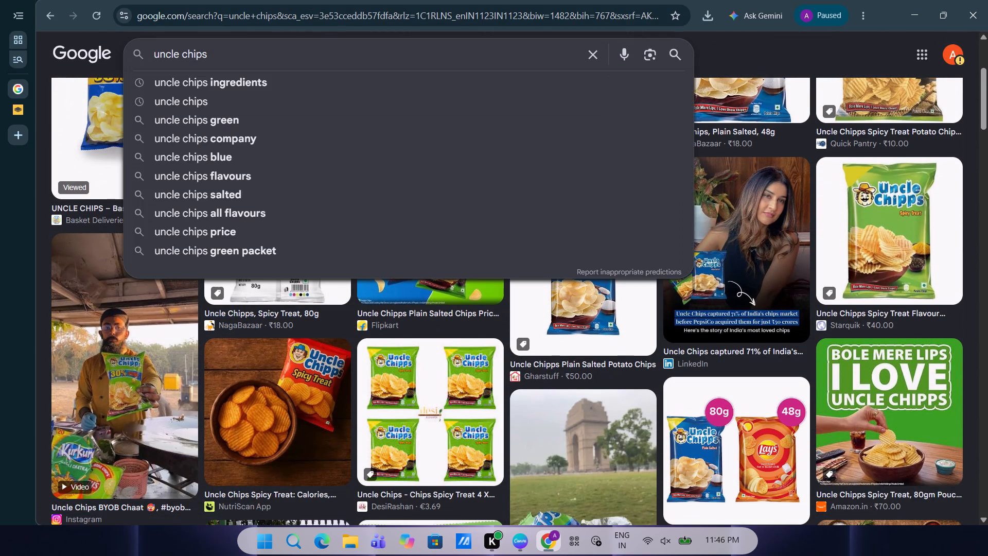
key("space")
type("ALL")
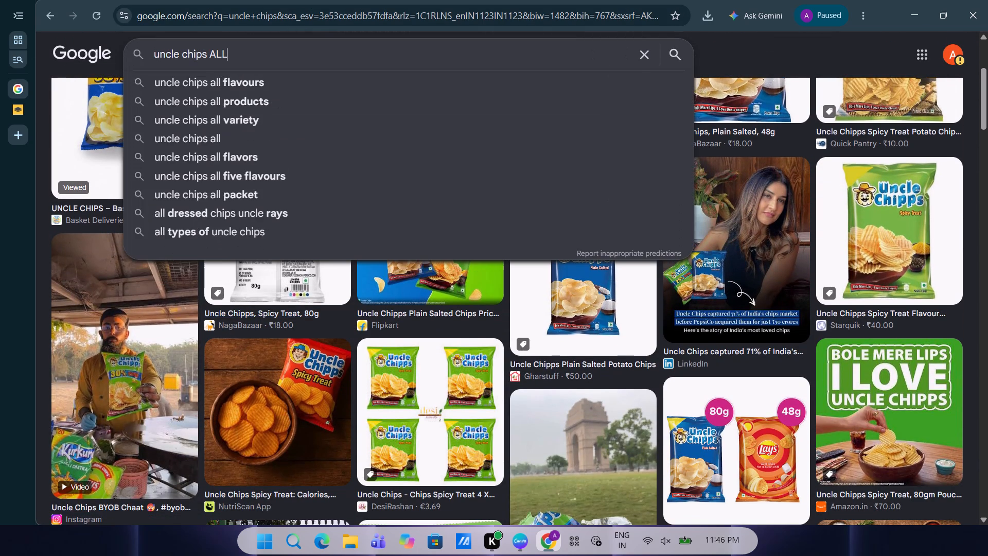
left_click(257, 85)
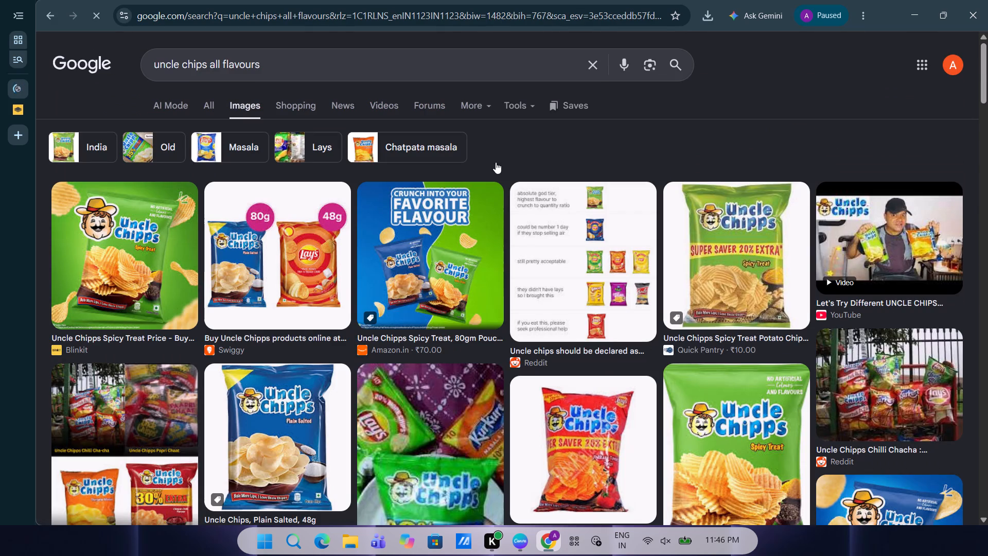
Look through the image results for Uncle Chipps packets in different flavours.
scroll(752, 305, "down", 3)
scroll(463, 331, "up", 1)
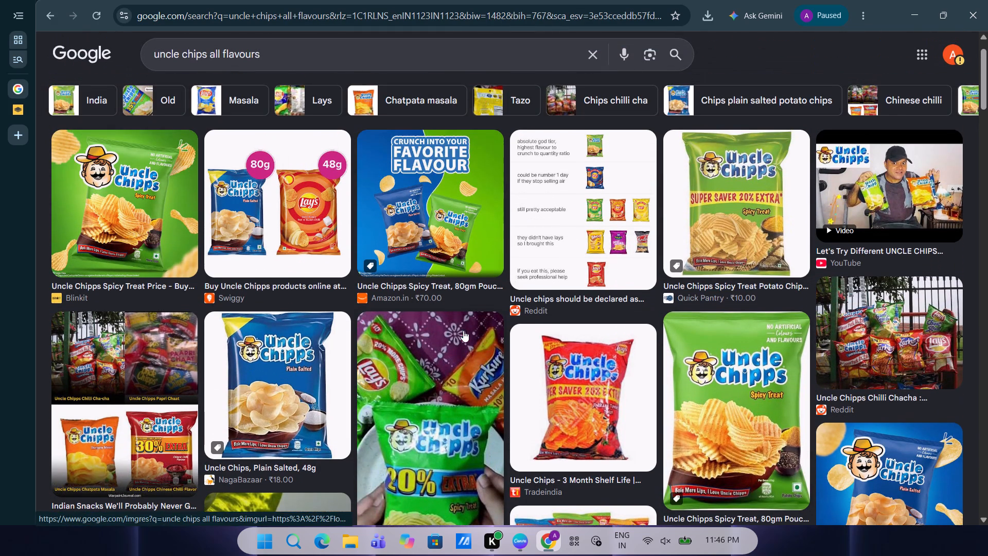
scroll(201, 273, "down", 3)
scroll(411, 297, "down", 1)
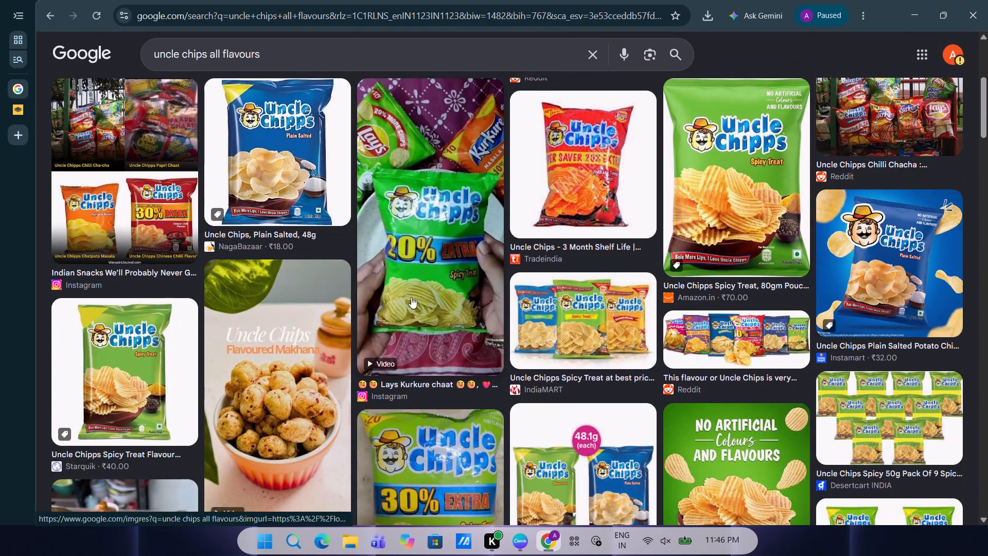
scroll(411, 297, "down", 1)
scroll(303, 430, "down", 2)
scroll(469, 395, "down", 3)
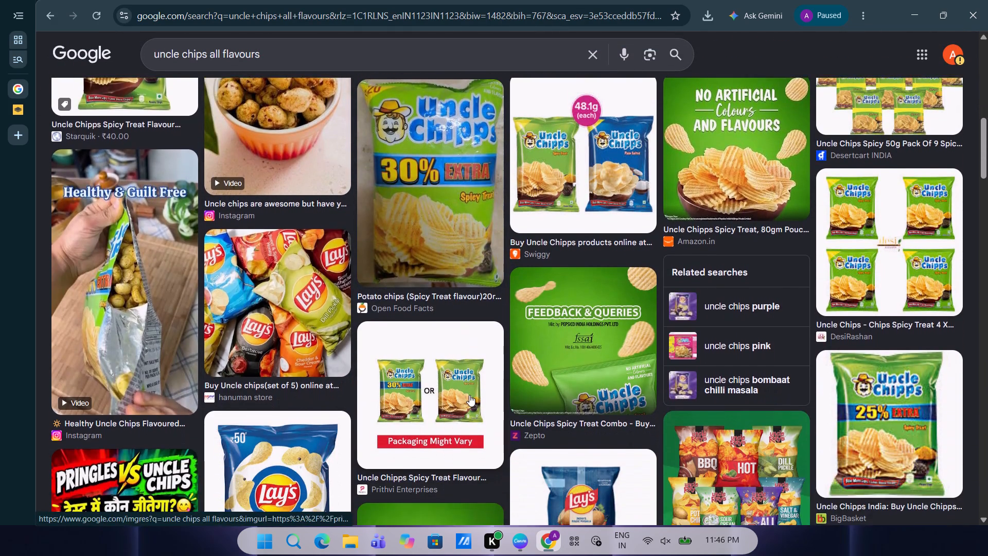
scroll(469, 395, "down", 2)
scroll(326, 371, "down", 1)
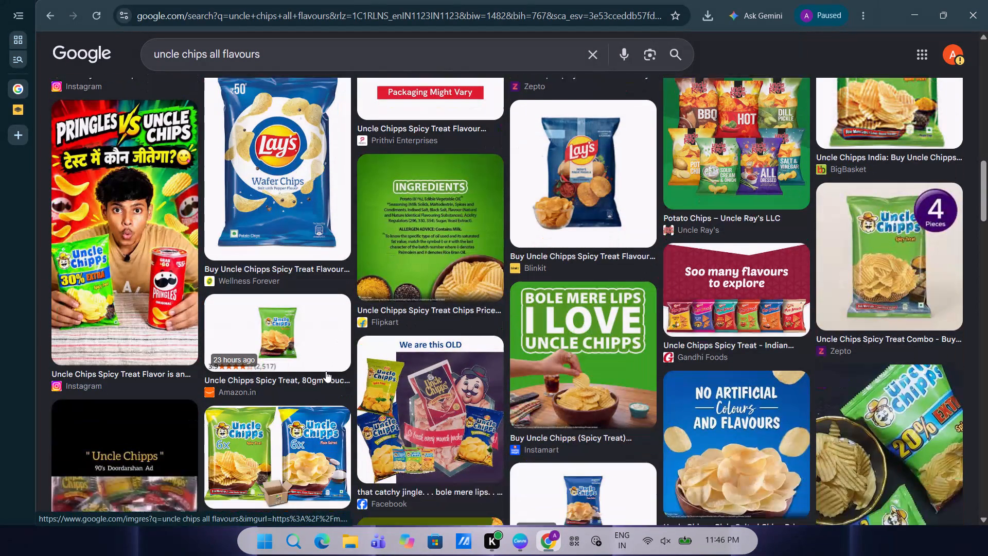
scroll(326, 371, "down", 1)
scroll(526, 360, "down", 1)
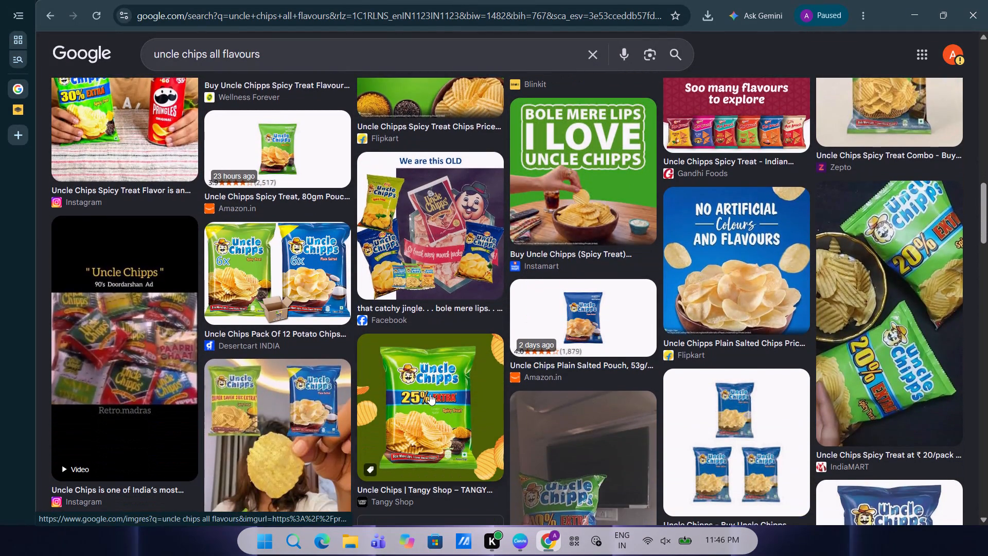
scroll(430, 394, "down", 3)
scroll(387, 426, "down", 3)
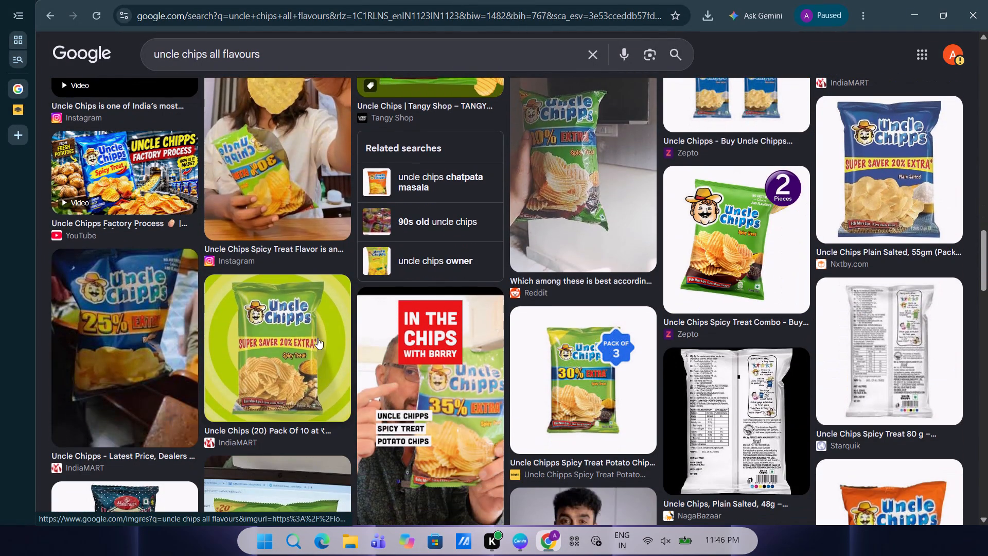
scroll(317, 338, "down", 4)
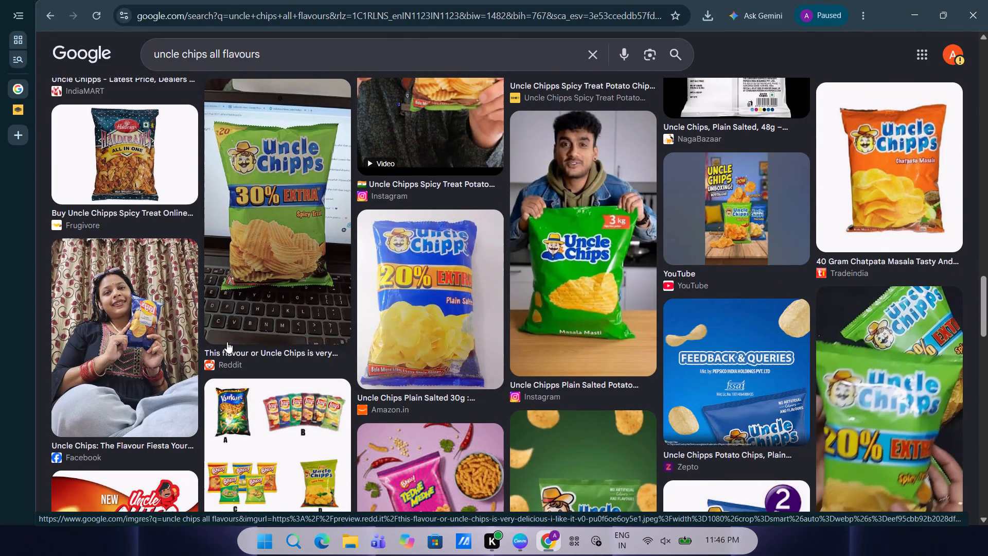
scroll(227, 342, "up", 14)
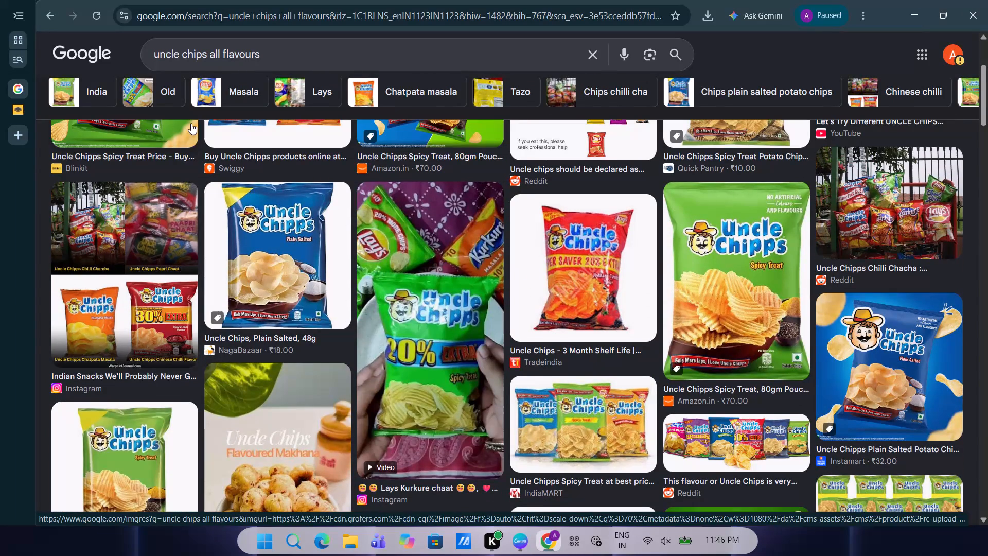
Return to Canva, add a second green Uncle Chipps packet from the uploaded images, and shrink it to about half size over the large packet's lower corner.
left_click(520, 547)
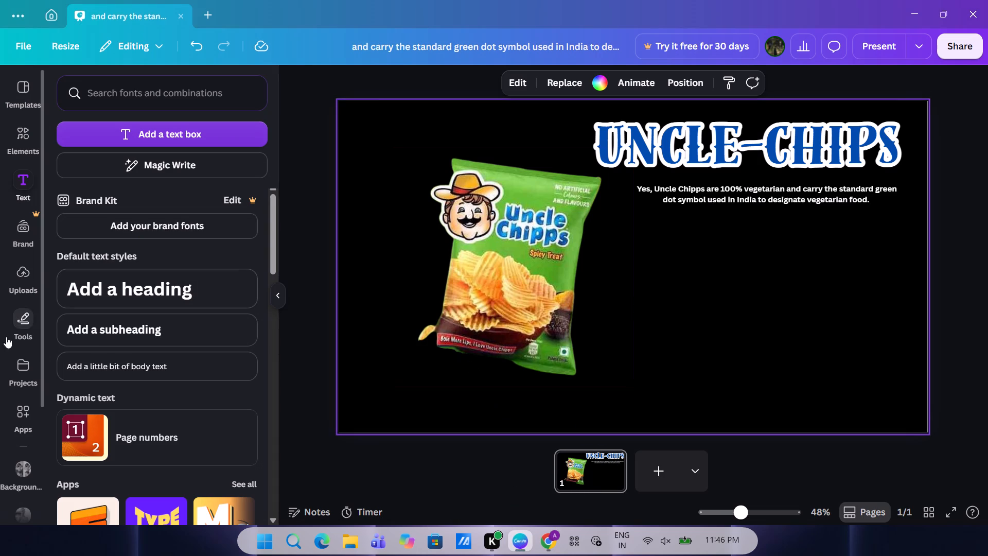
left_click(26, 269)
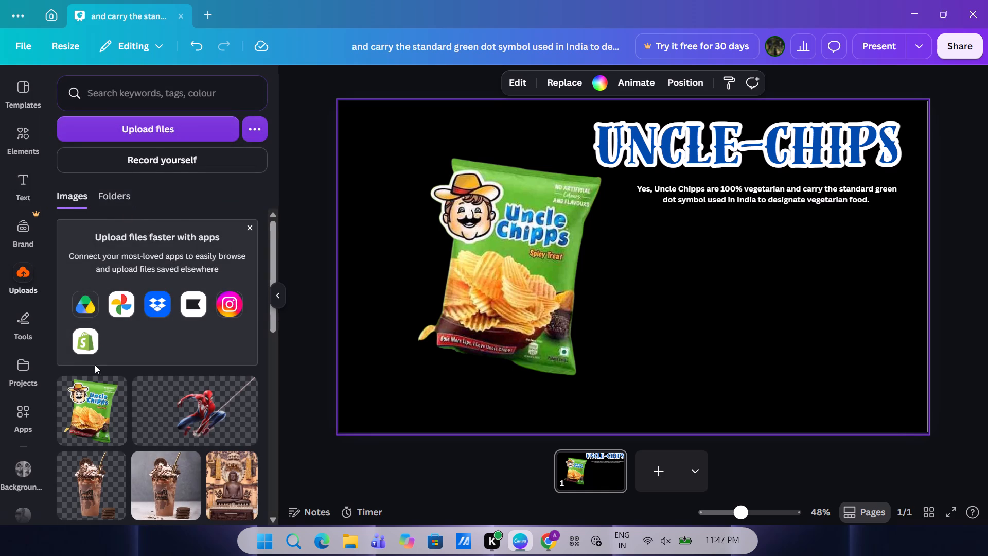
left_click(89, 430)
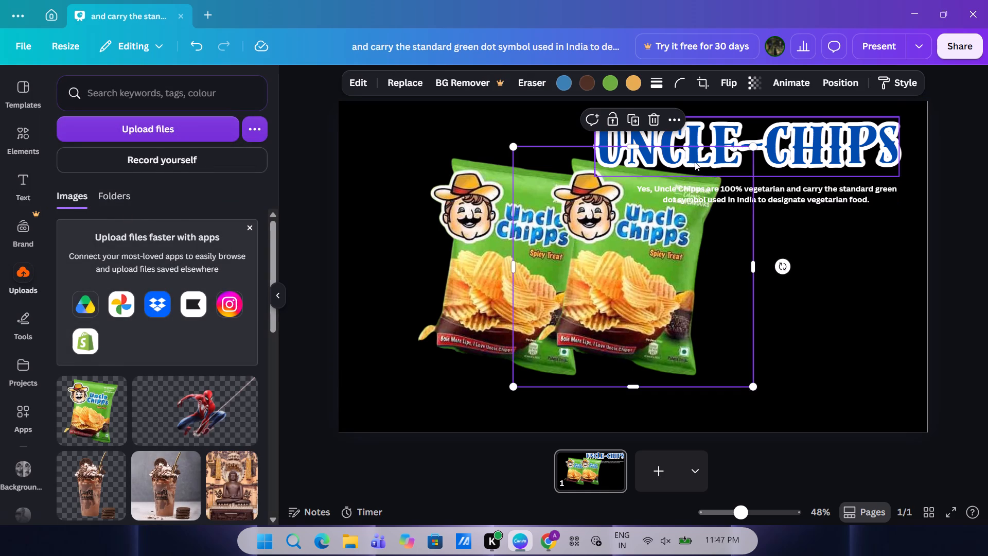
left_click(759, 149)
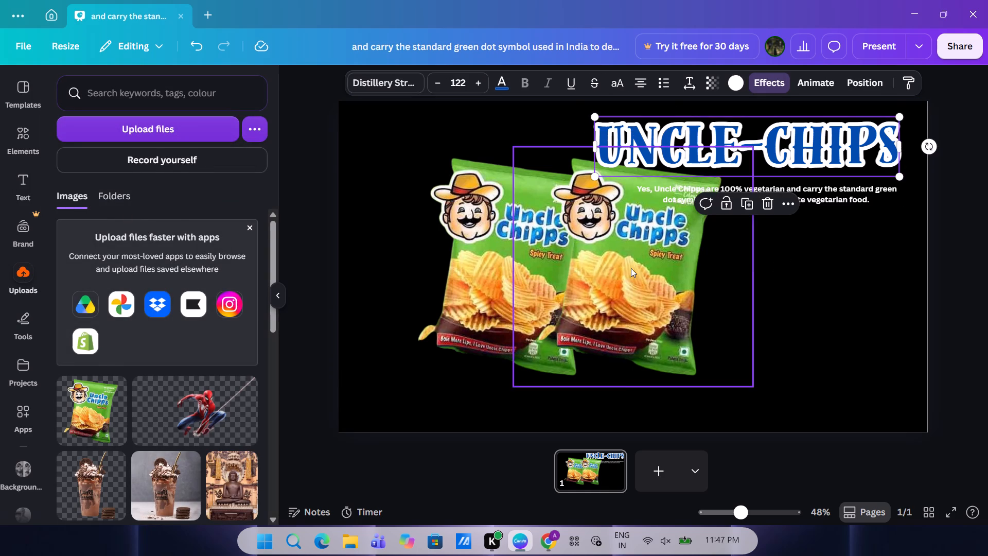
left_click(624, 279)
left_click_drag(754, 149, 746, 158)
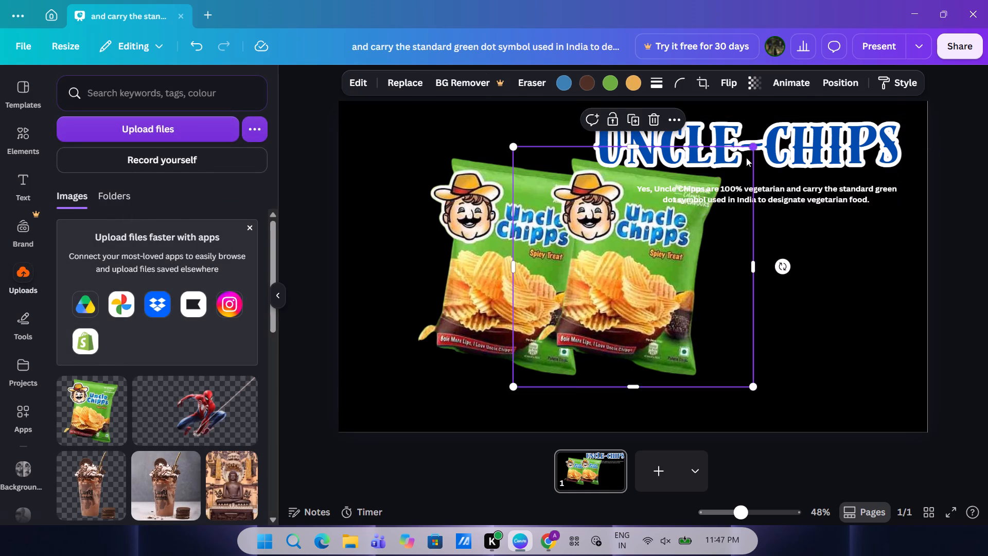
left_click_drag(746, 158, 656, 270)
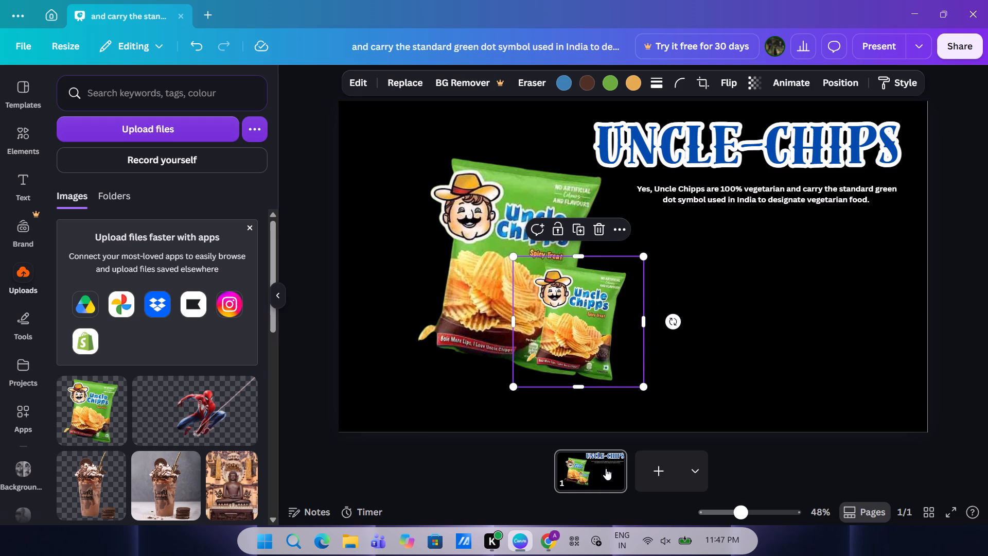
Rotate the small packet moderately clockwise so it leans outward from the large packet.
left_click_drag(679, 324, 652, 385)
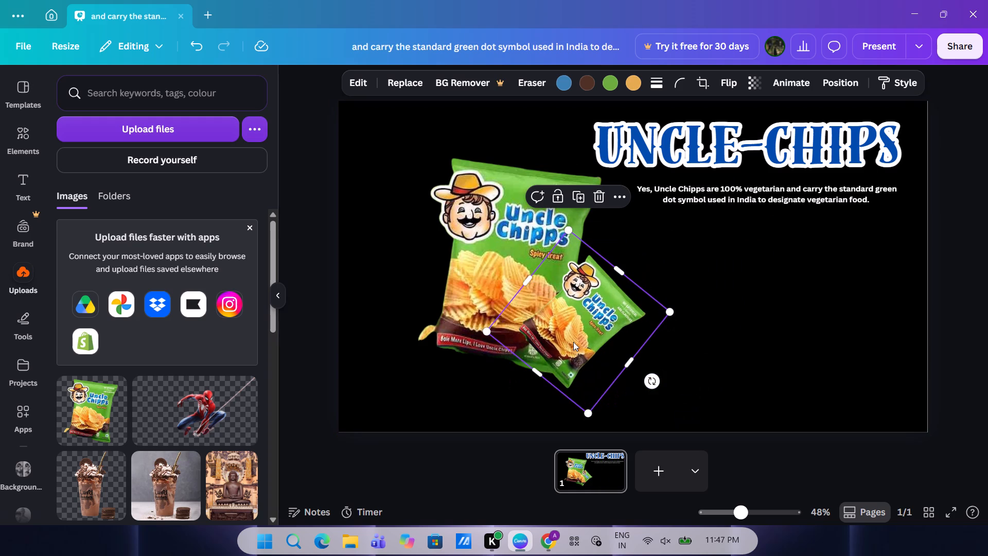
left_click_drag(646, 378, 656, 359)
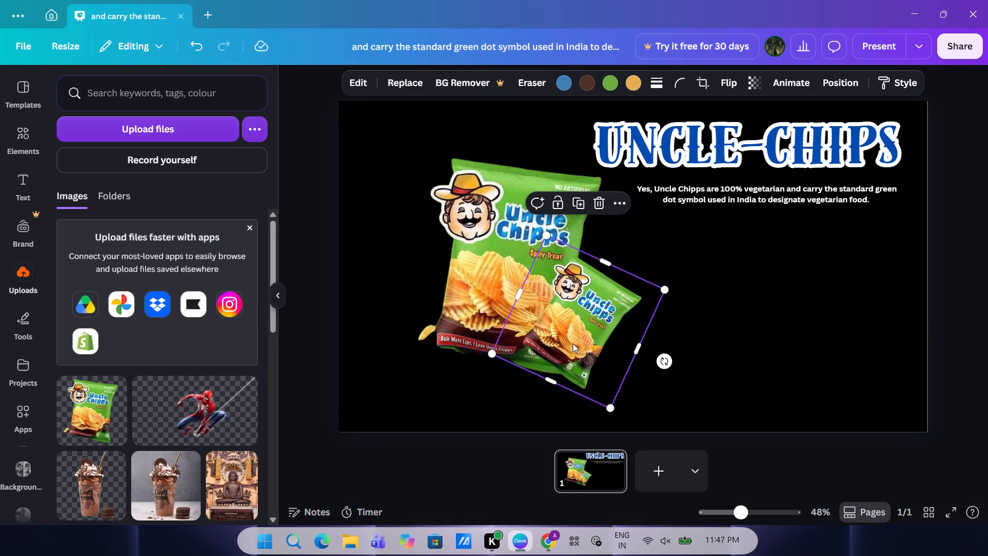
Send the small tilted packet to the back, behind the large Uncle Chipps packet.
right_click(573, 343)
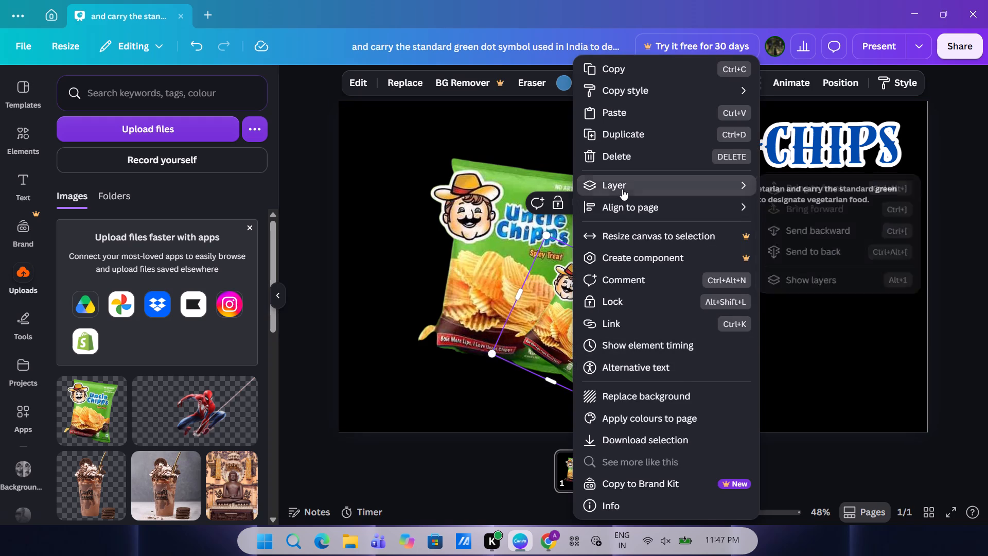
left_click(622, 189)
left_click_drag(631, 165, 620, 181)
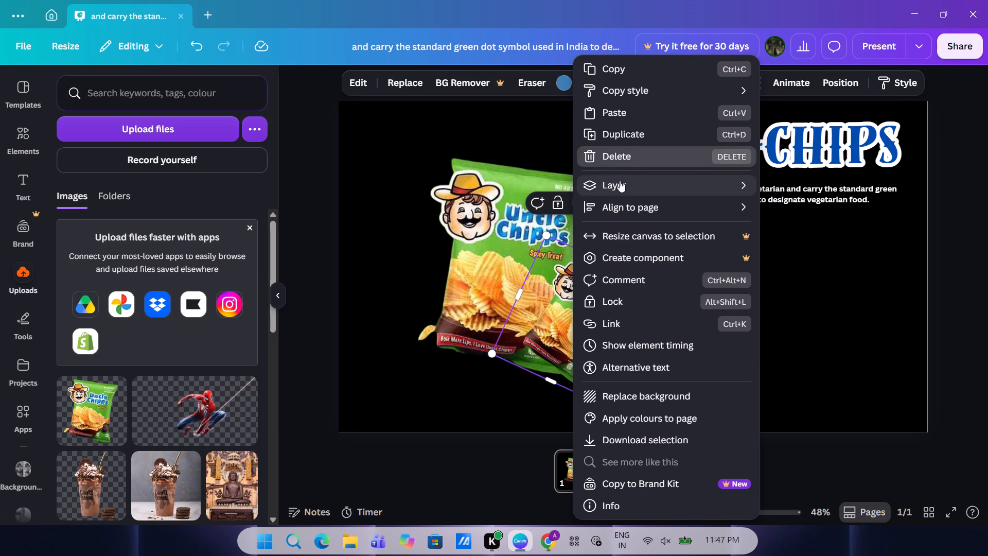
left_click_drag(620, 181, 617, 183)
left_click(617, 183)
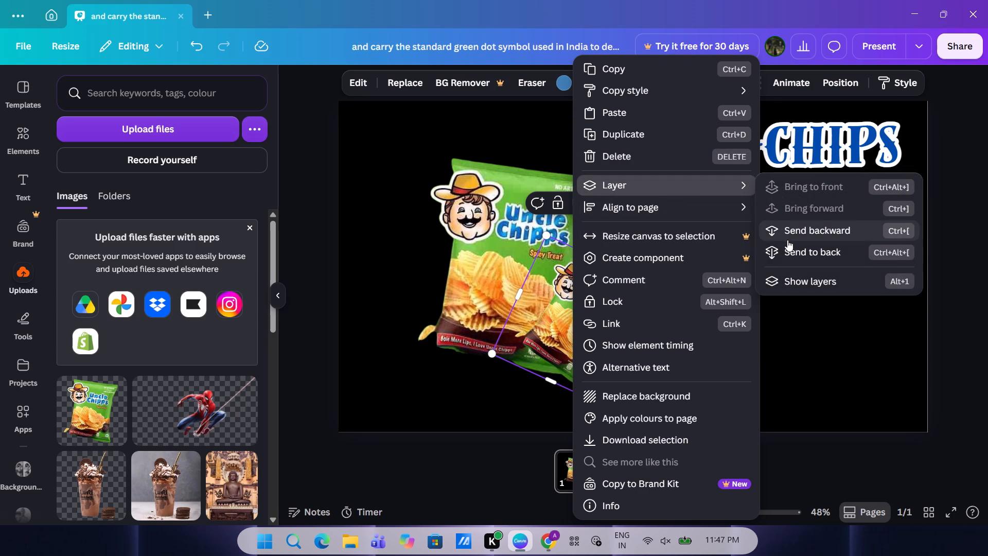
left_click(781, 250)
left_click(445, 395)
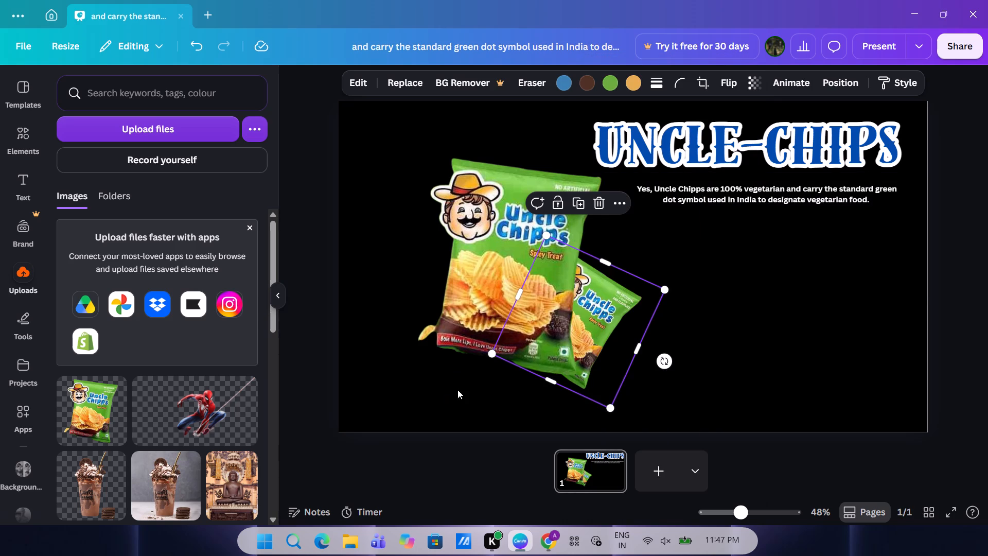
Move the small packet slightly up and closer to the large packet, and fine-tune its tilt.
left_click_drag(602, 325, 588, 312)
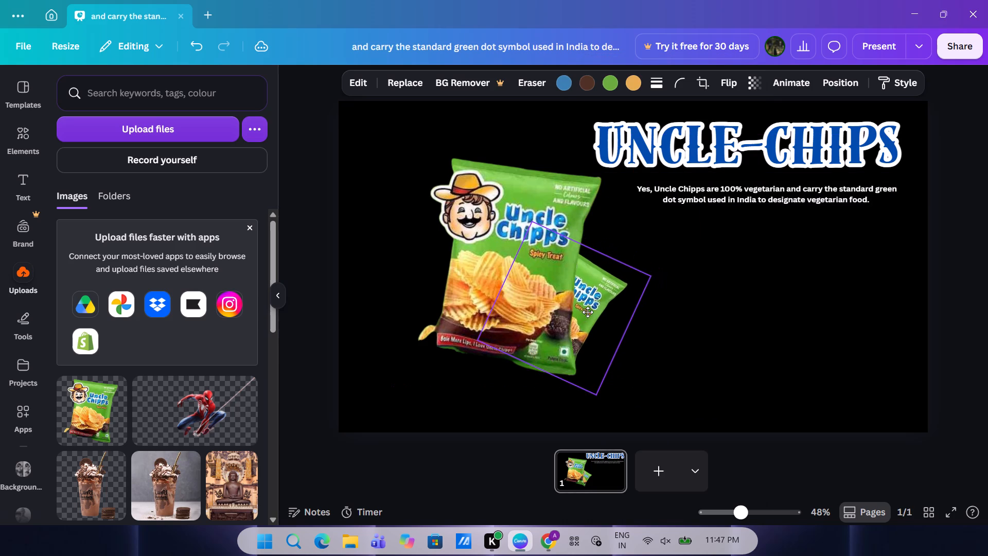
left_click_drag(588, 312, 597, 311)
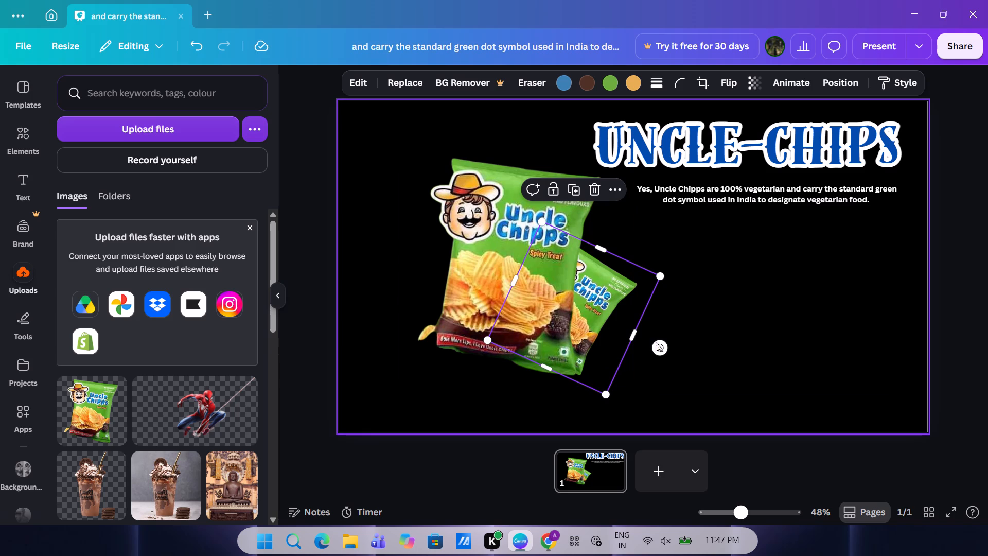
left_click(656, 353)
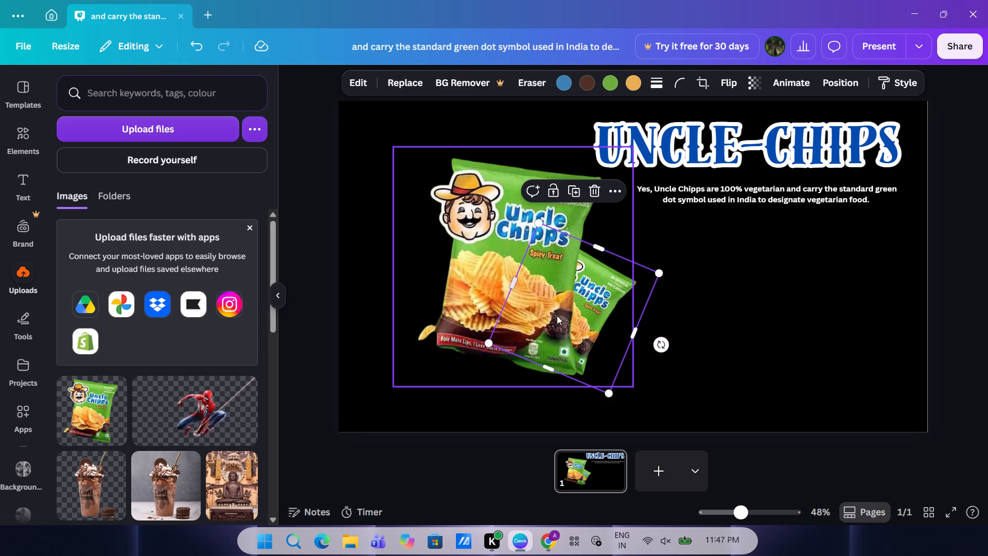
left_click(392, 331)
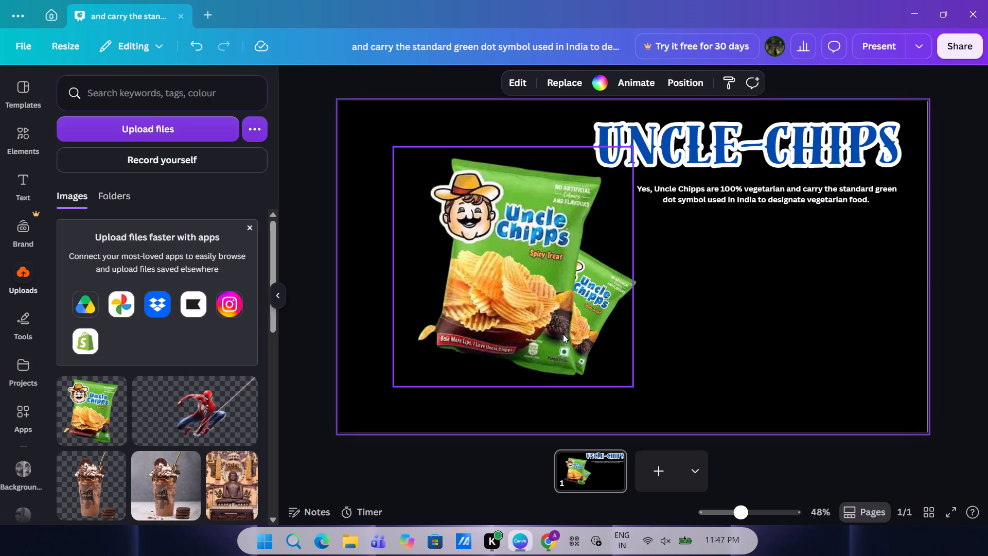
Duplicate the large Uncle Chipps packet and shrink the copy to about two-thirds size beside the original.
left_click(597, 317)
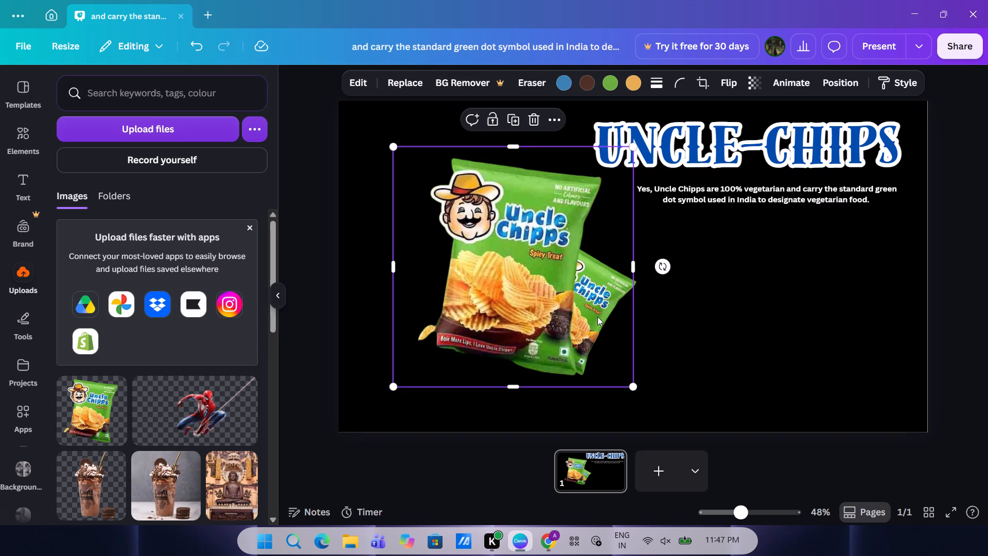
key("ctrl+c")
key("ctrl+v")
left_click_drag(554, 302, 703, 320)
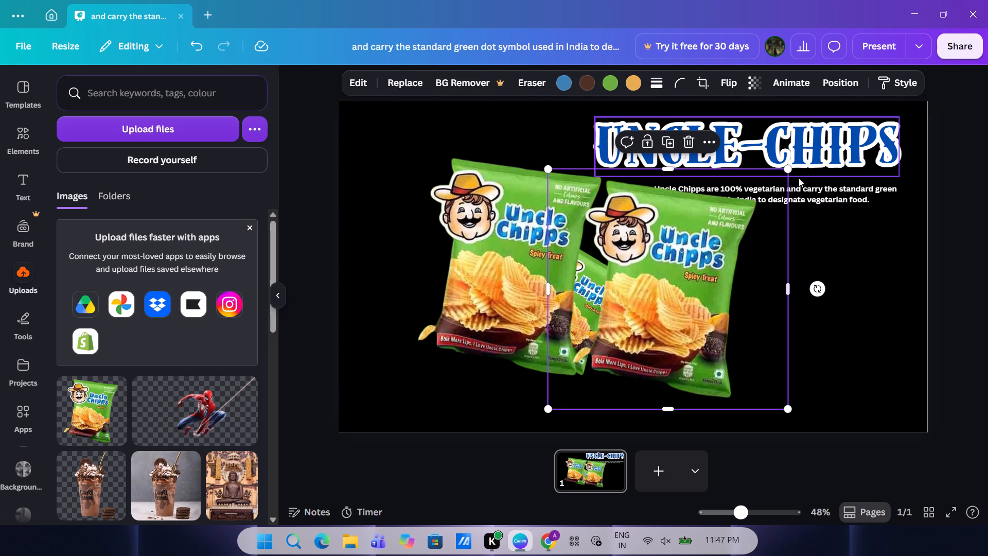
left_click_drag(787, 171, 726, 268)
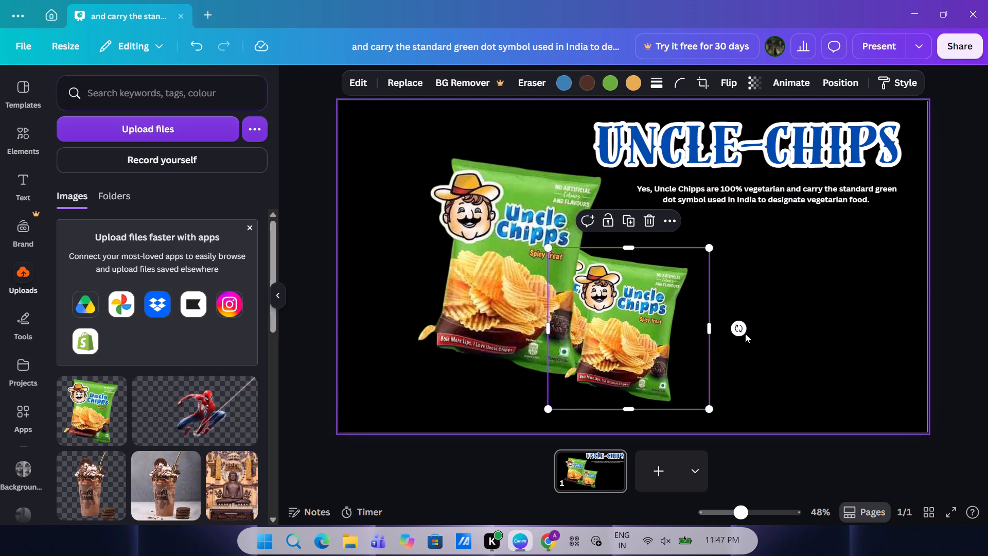
Tilt the new packet copy slightly clockwise and place it over the large packet's upper right corner.
left_click_drag(735, 324, 723, 349)
left_click_drag(658, 341, 608, 252)
Send the new tilted packet copy to the back, behind the large packet.
left_click(608, 252)
right_click(608, 252)
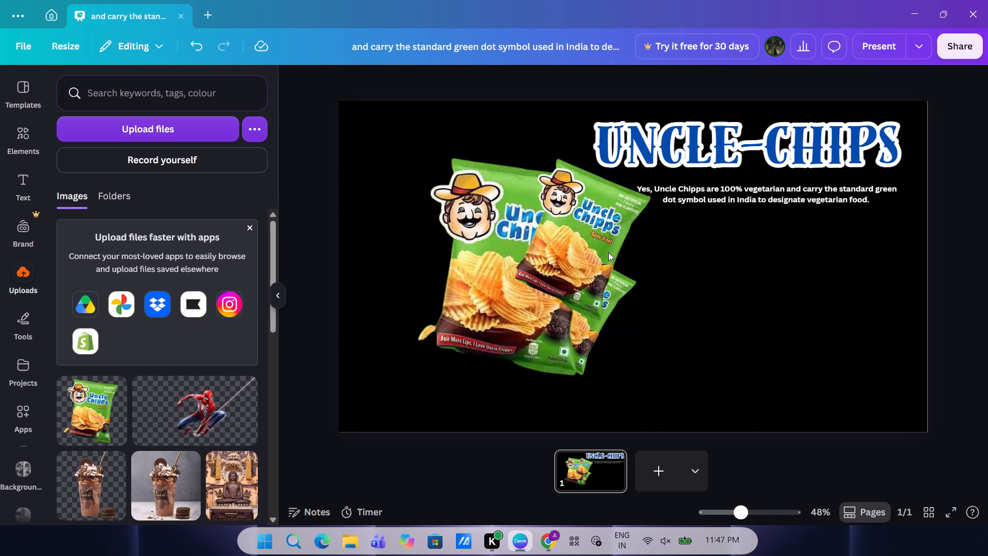
right_click(583, 244)
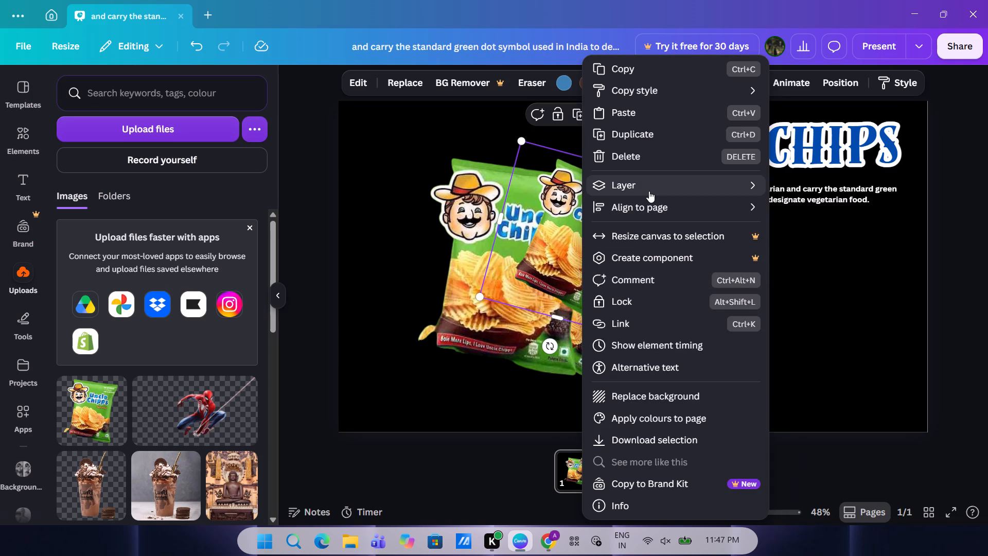
left_click(649, 191)
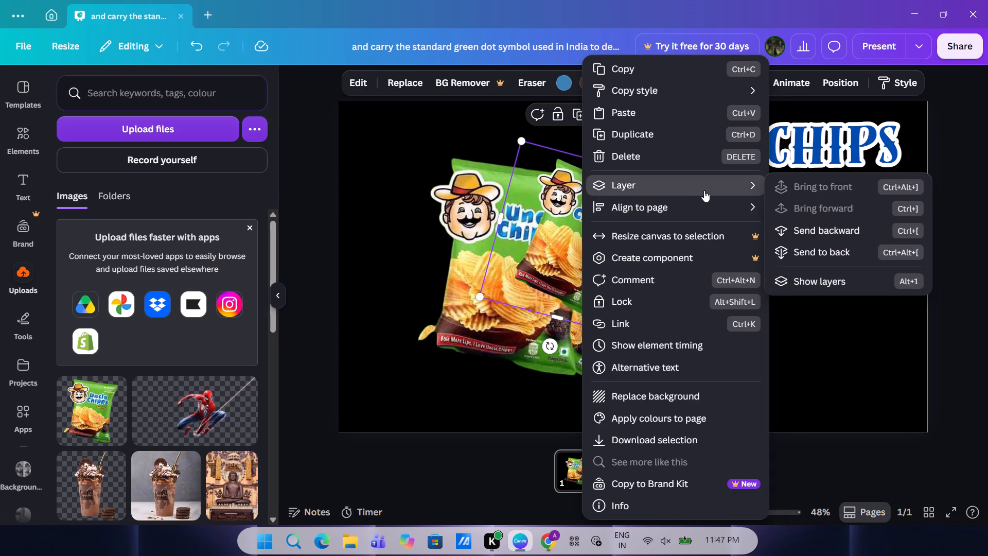
left_click(792, 247)
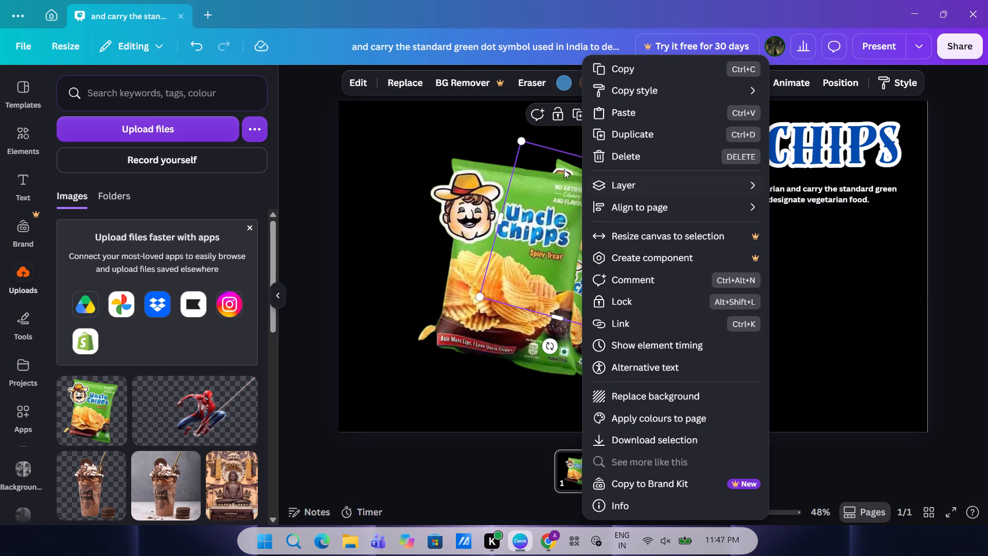
Move the new tilted packet up so it peeks out above the large packet's upper right corner.
left_click_drag(564, 169, 539, 141)
left_click_drag(544, 155, 538, 150)
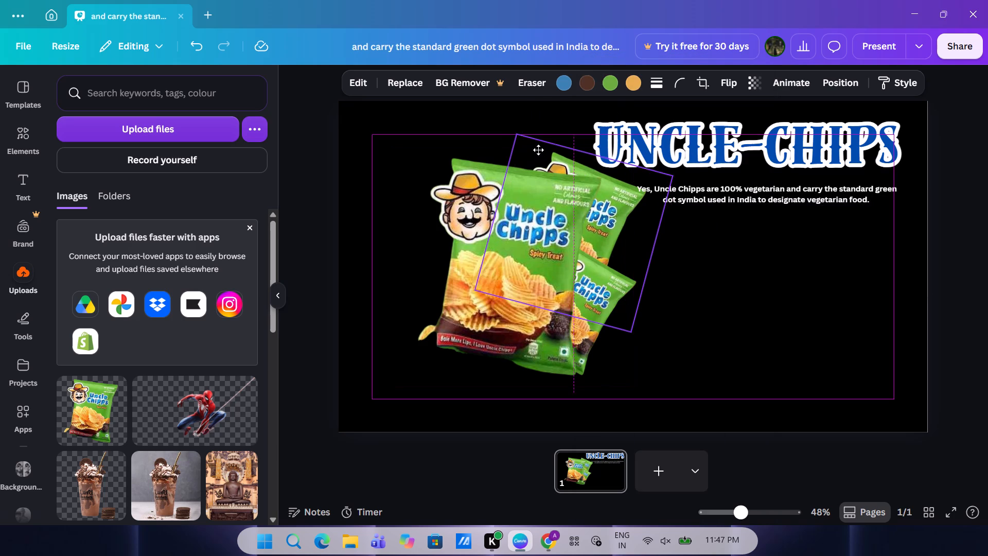
left_click_drag(538, 150, 544, 136)
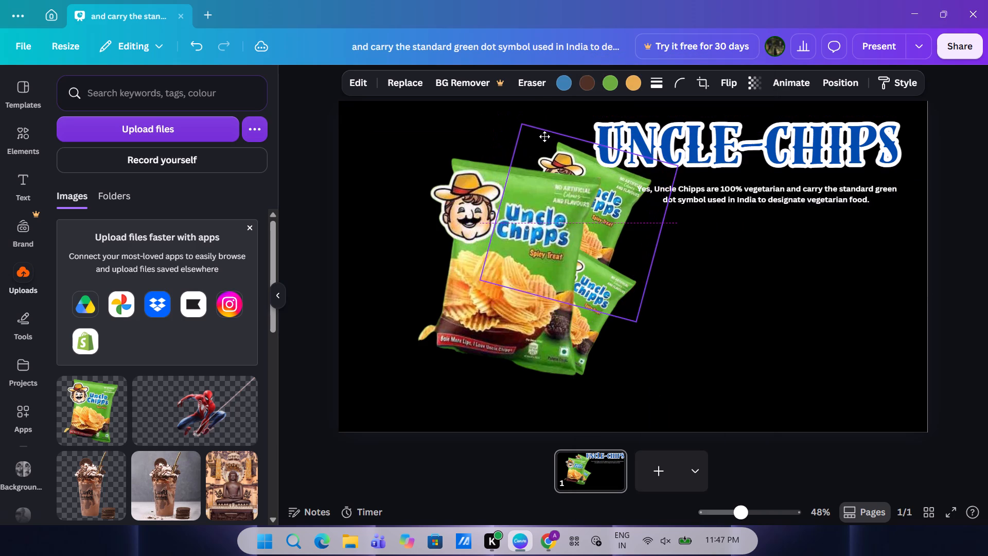
left_click_drag(544, 136, 537, 127)
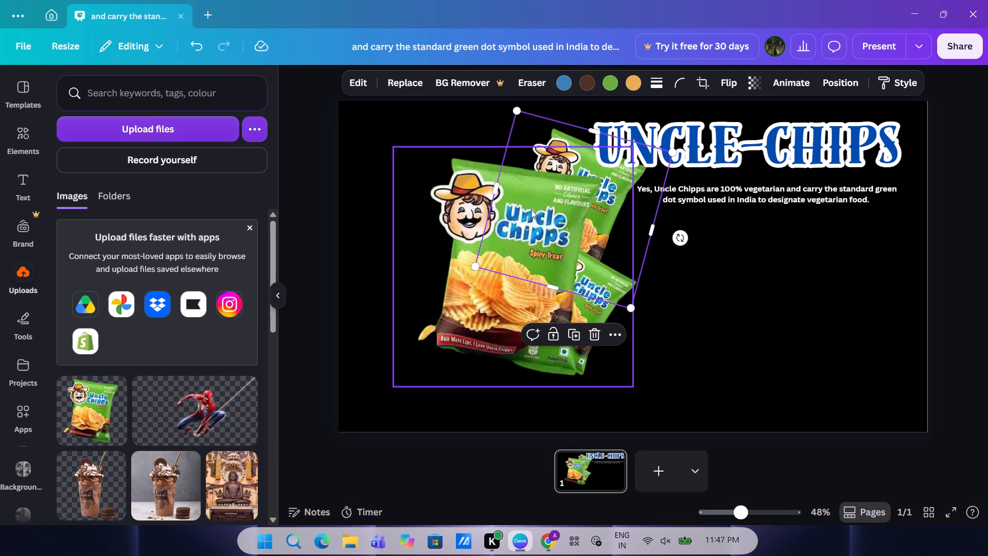
left_click_drag(530, 210, 547, 206)
Move the large packet left, away from the two small tilted packets and the heading.
left_click_drag(478, 268, 426, 259)
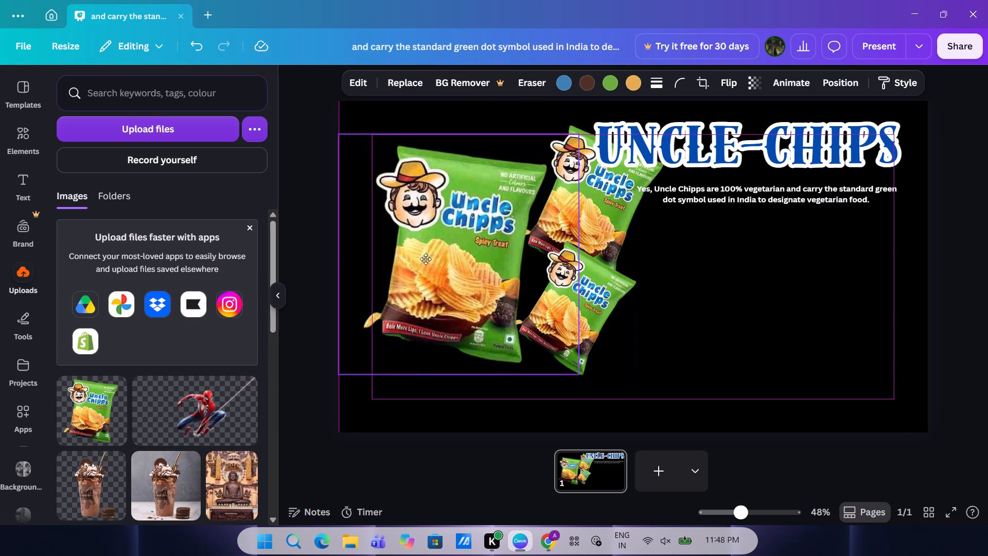
left_click_drag(426, 259, 415, 247)
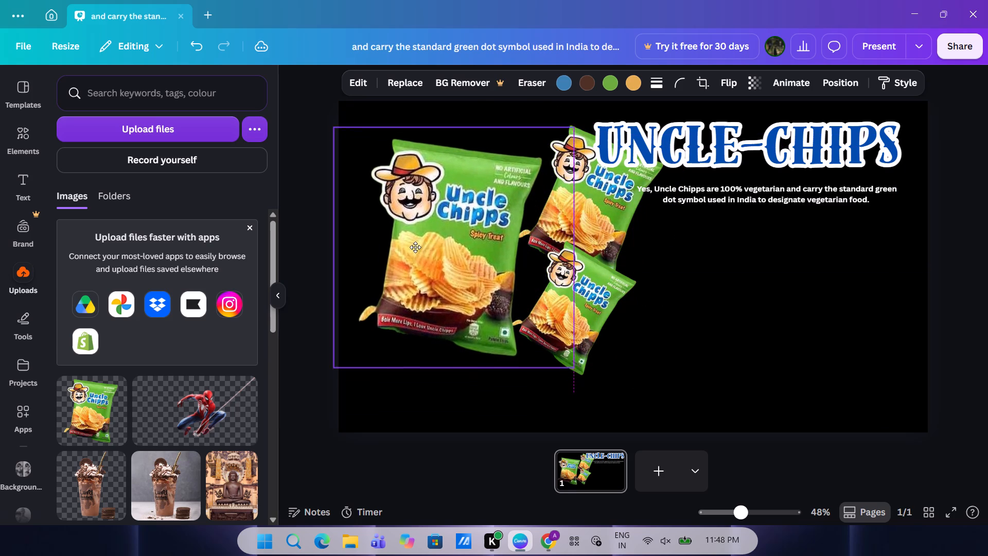
left_click_drag(415, 247, 427, 266)
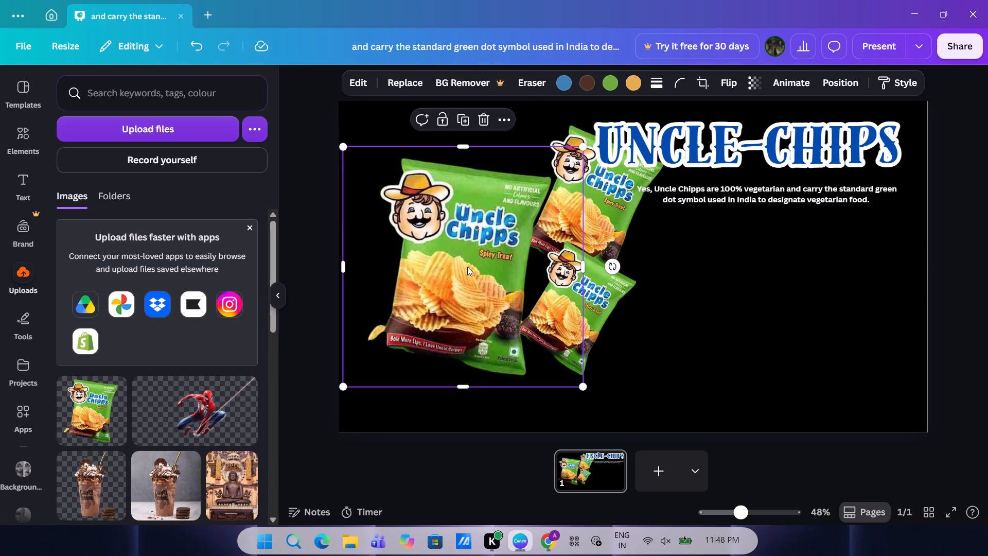
left_click_drag(456, 266, 450, 266)
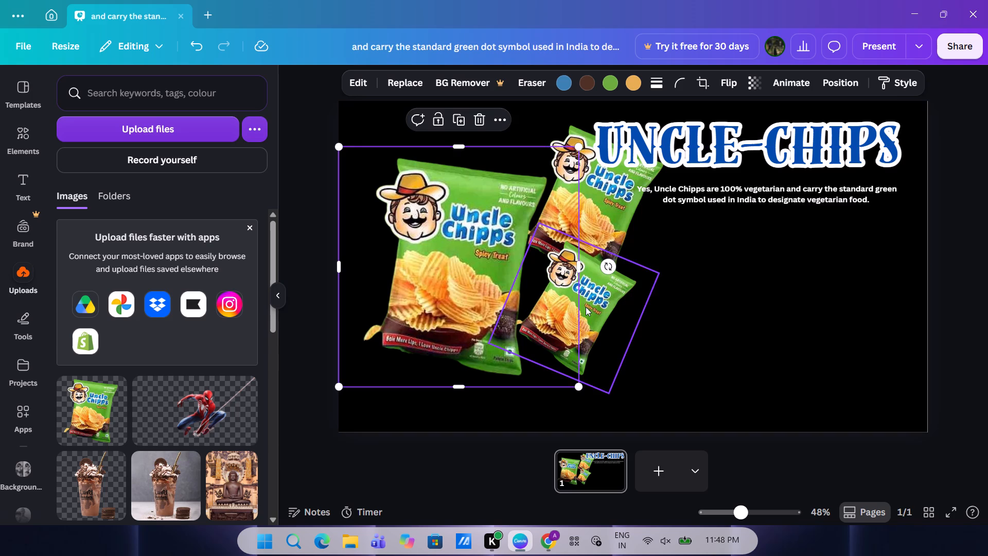
Move both small tilted packets left so they tuck behind the large packet's right edge, one above the other.
left_click_drag(586, 307, 549, 311)
left_click_drag(592, 221, 544, 235)
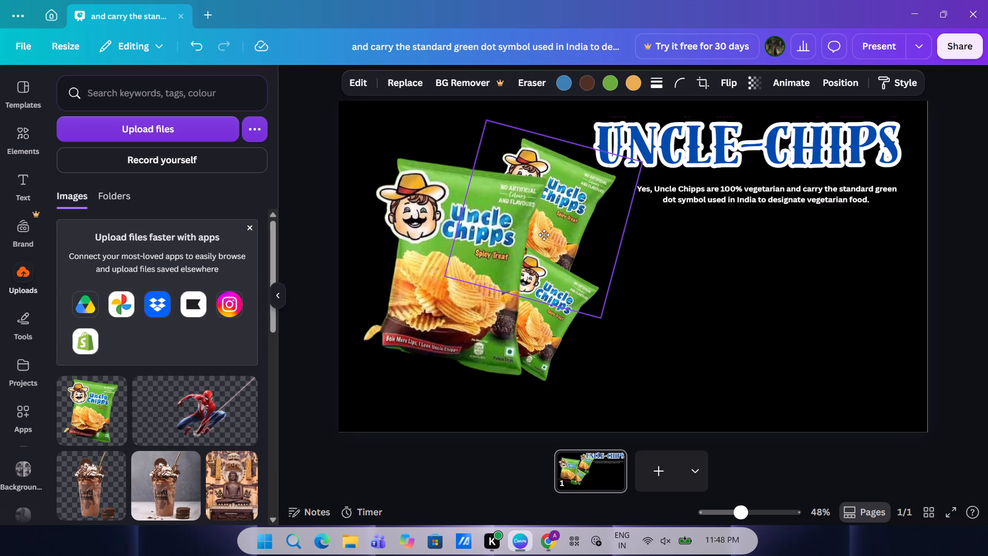
left_click_drag(544, 235, 539, 232)
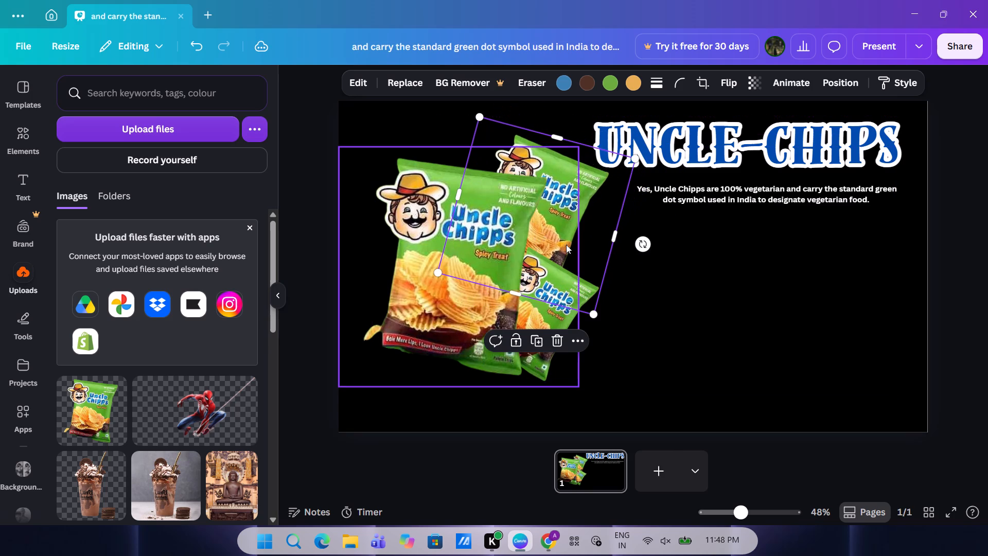
left_click(712, 309)
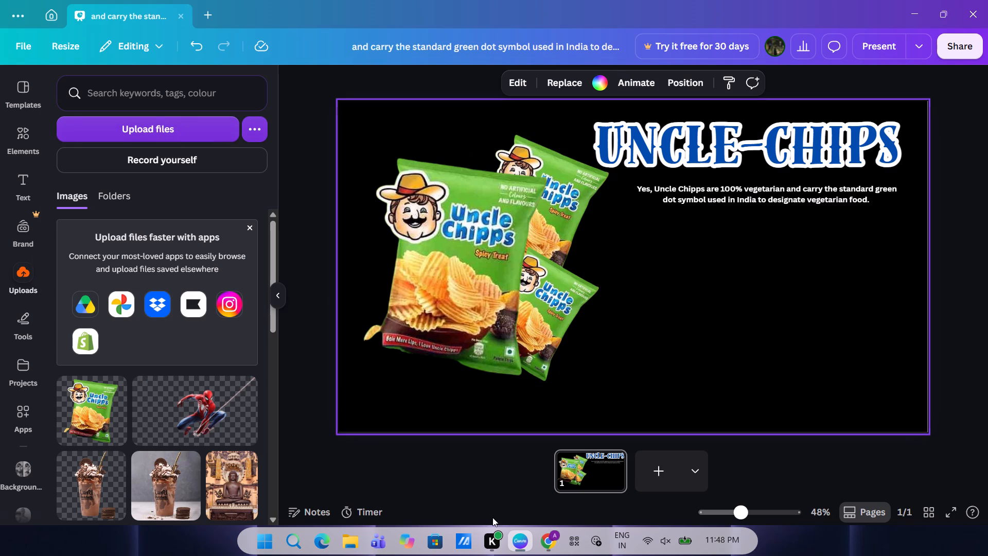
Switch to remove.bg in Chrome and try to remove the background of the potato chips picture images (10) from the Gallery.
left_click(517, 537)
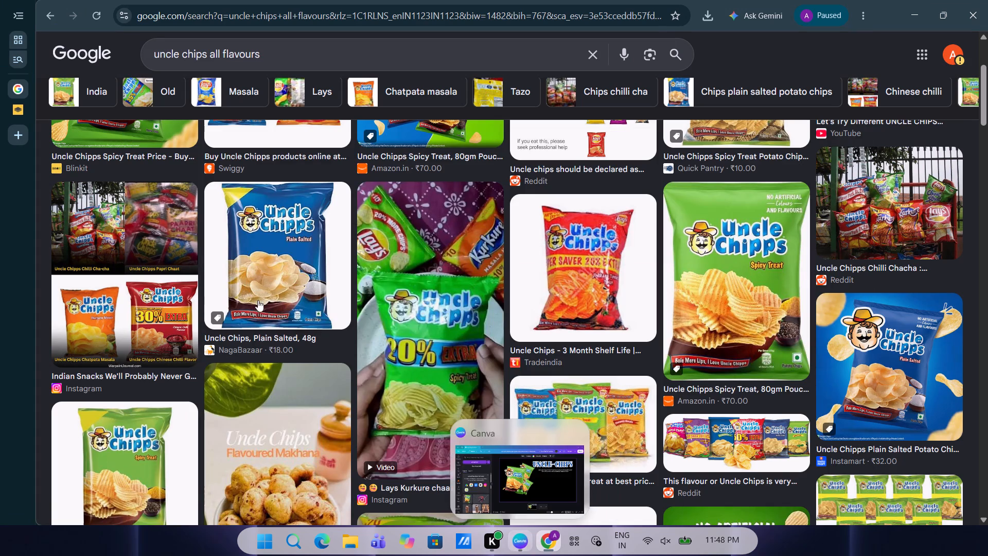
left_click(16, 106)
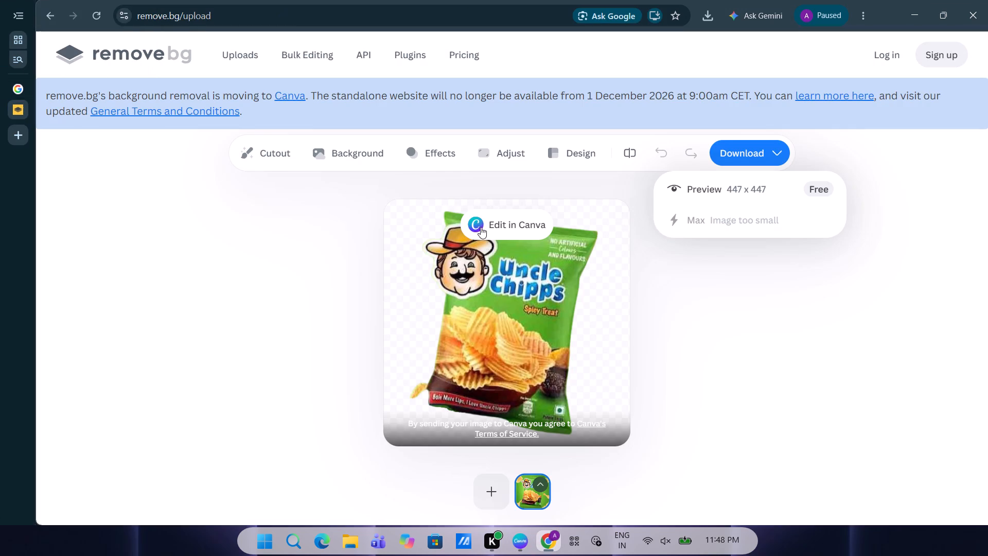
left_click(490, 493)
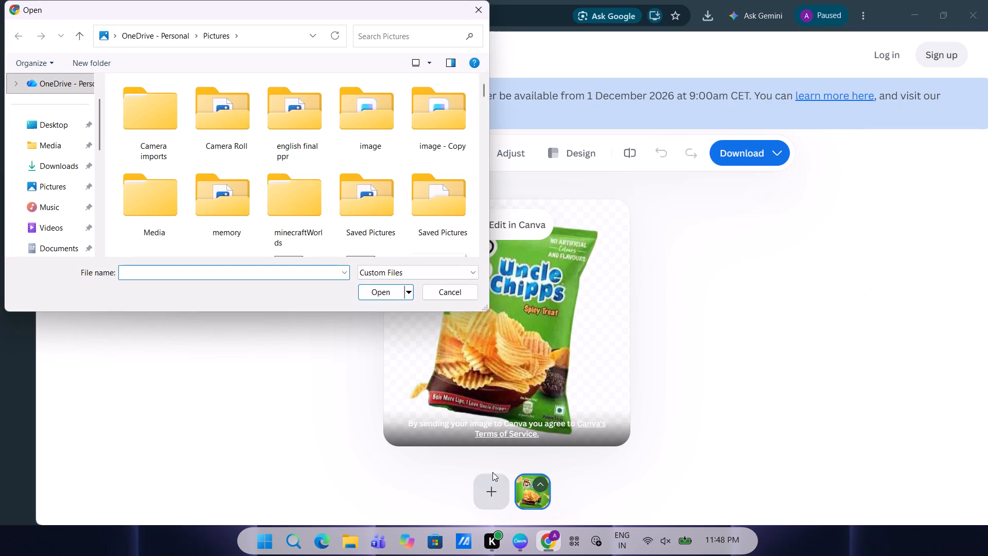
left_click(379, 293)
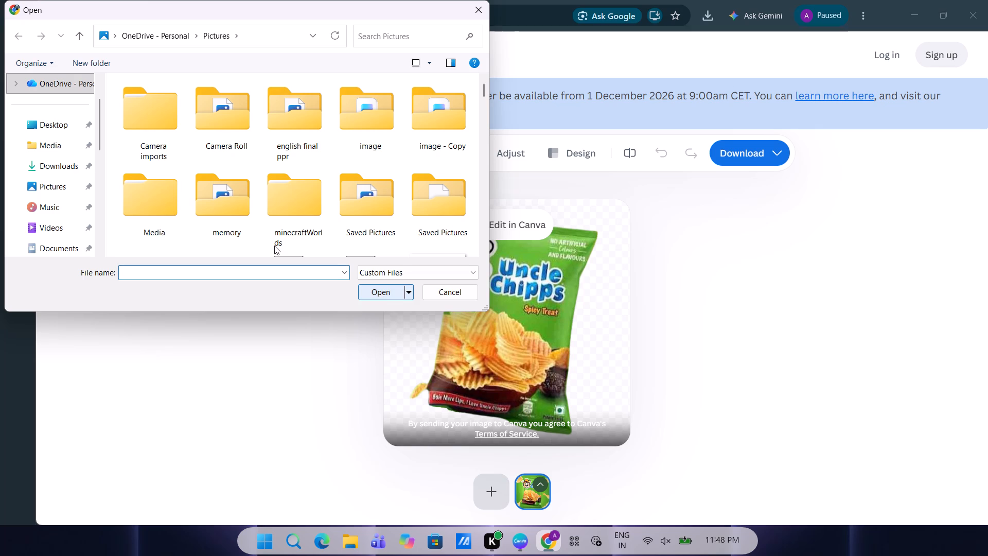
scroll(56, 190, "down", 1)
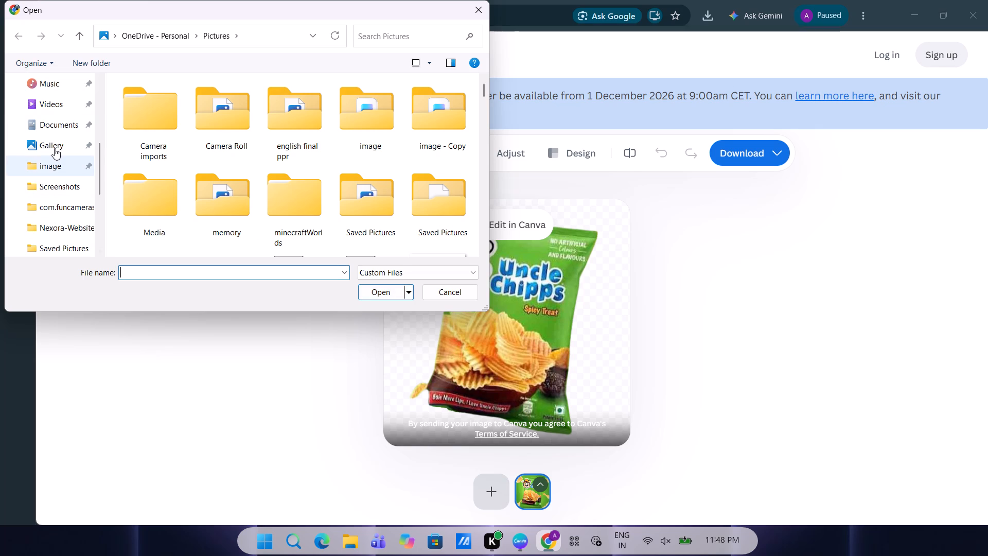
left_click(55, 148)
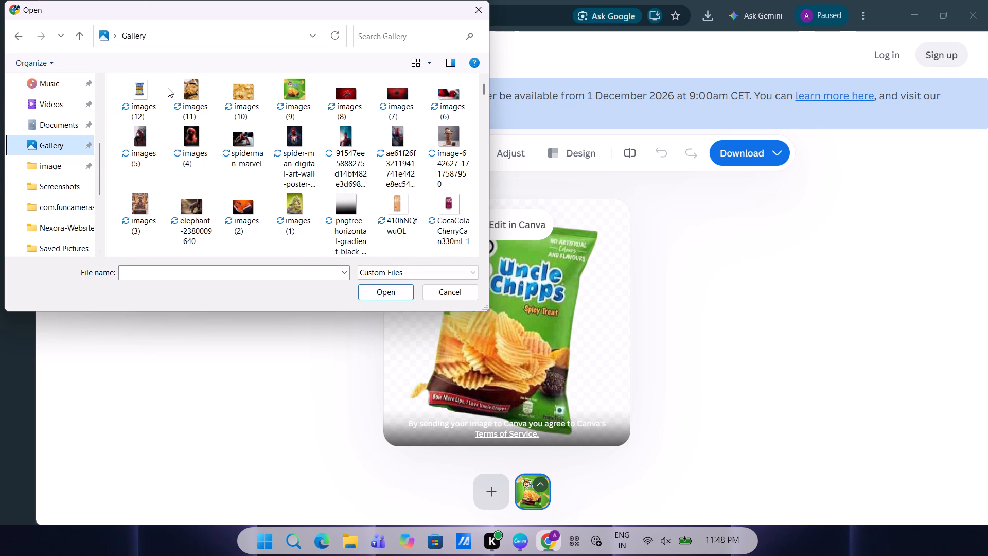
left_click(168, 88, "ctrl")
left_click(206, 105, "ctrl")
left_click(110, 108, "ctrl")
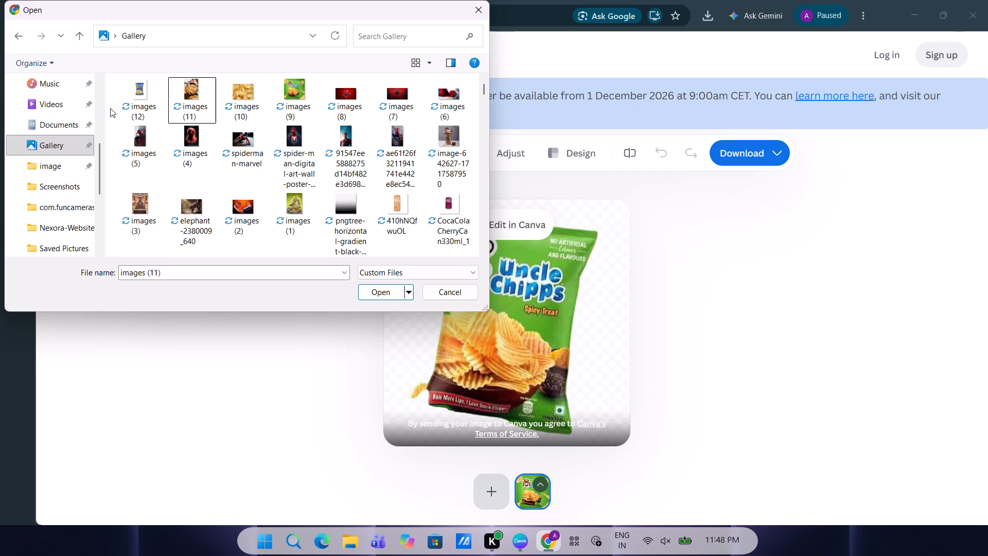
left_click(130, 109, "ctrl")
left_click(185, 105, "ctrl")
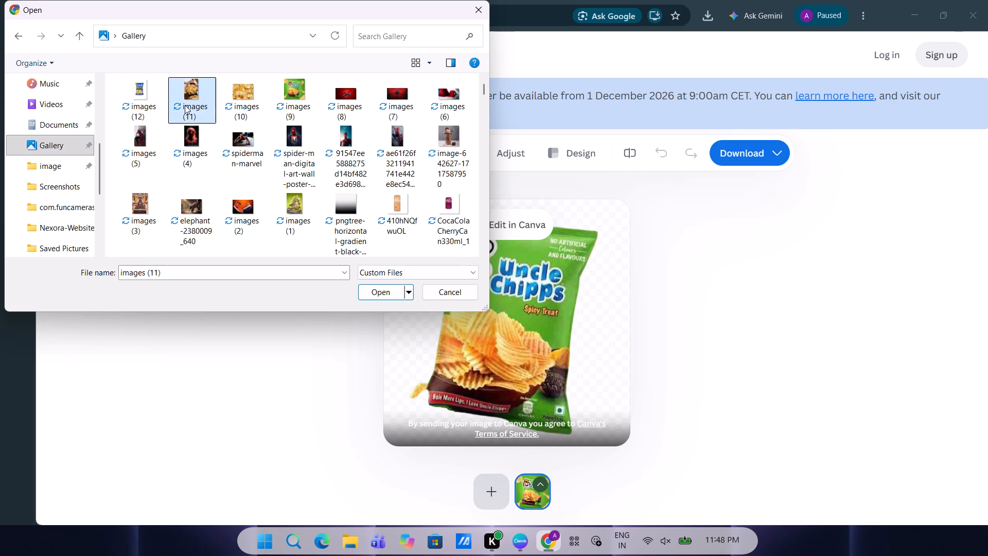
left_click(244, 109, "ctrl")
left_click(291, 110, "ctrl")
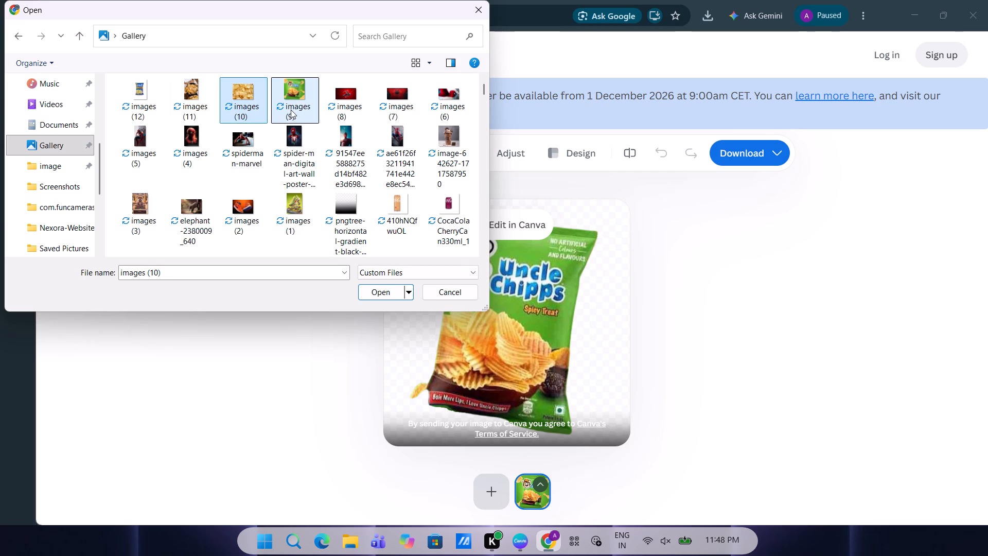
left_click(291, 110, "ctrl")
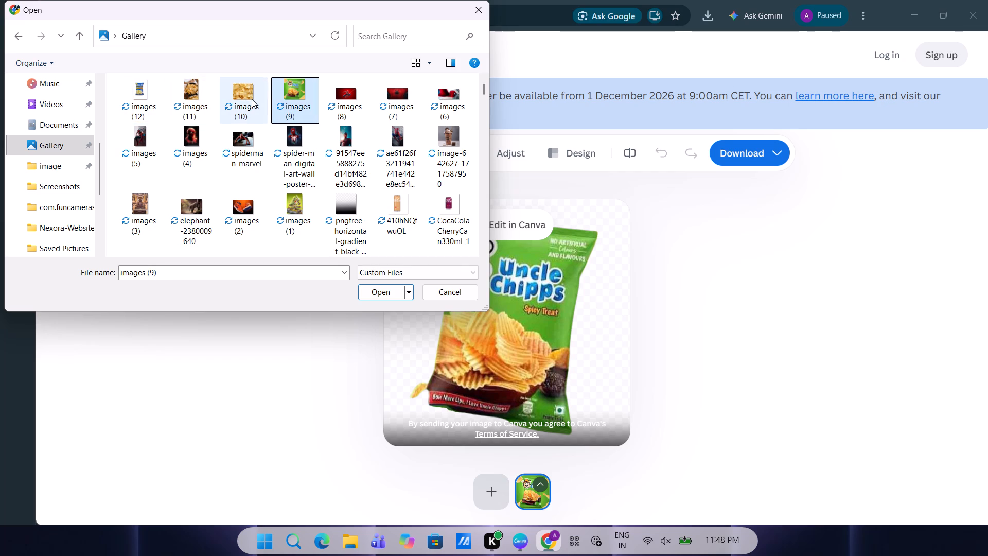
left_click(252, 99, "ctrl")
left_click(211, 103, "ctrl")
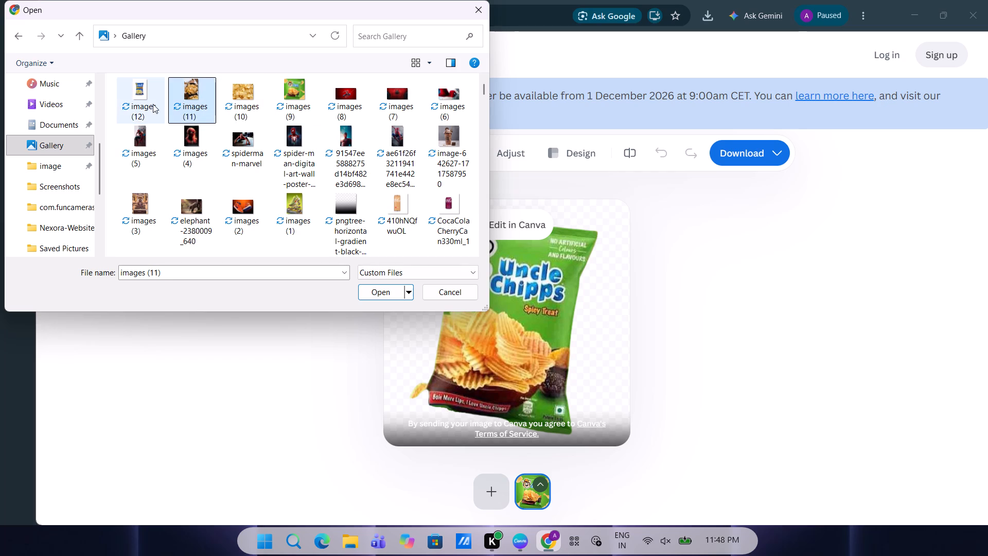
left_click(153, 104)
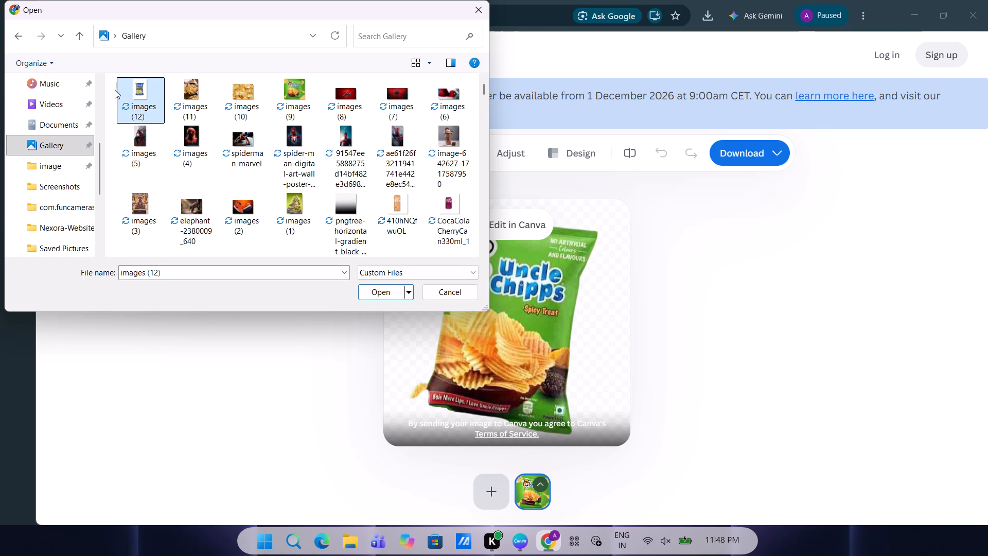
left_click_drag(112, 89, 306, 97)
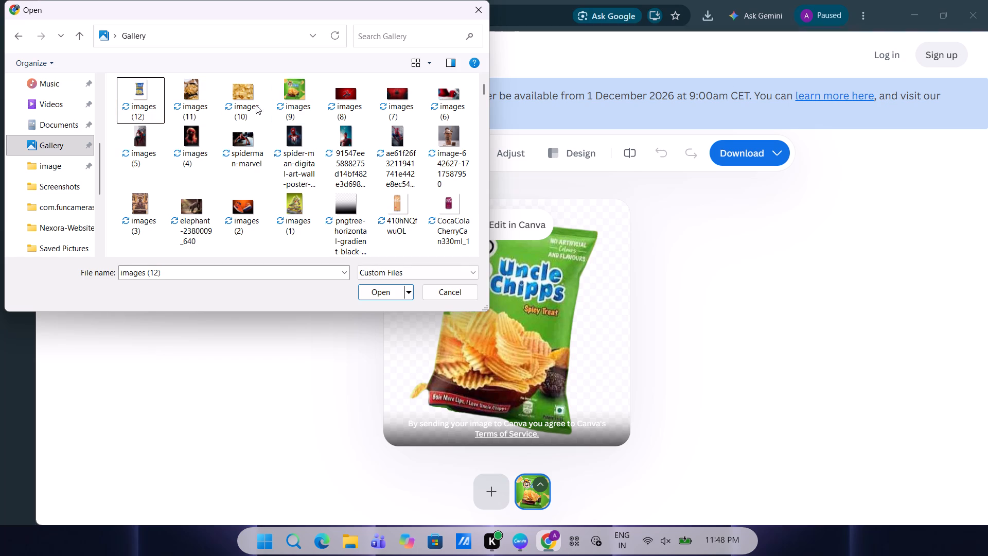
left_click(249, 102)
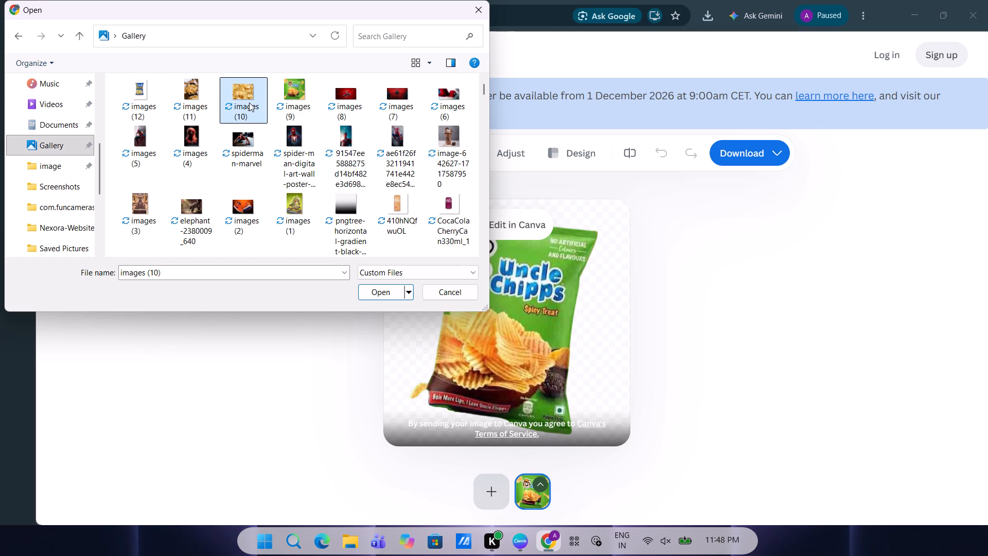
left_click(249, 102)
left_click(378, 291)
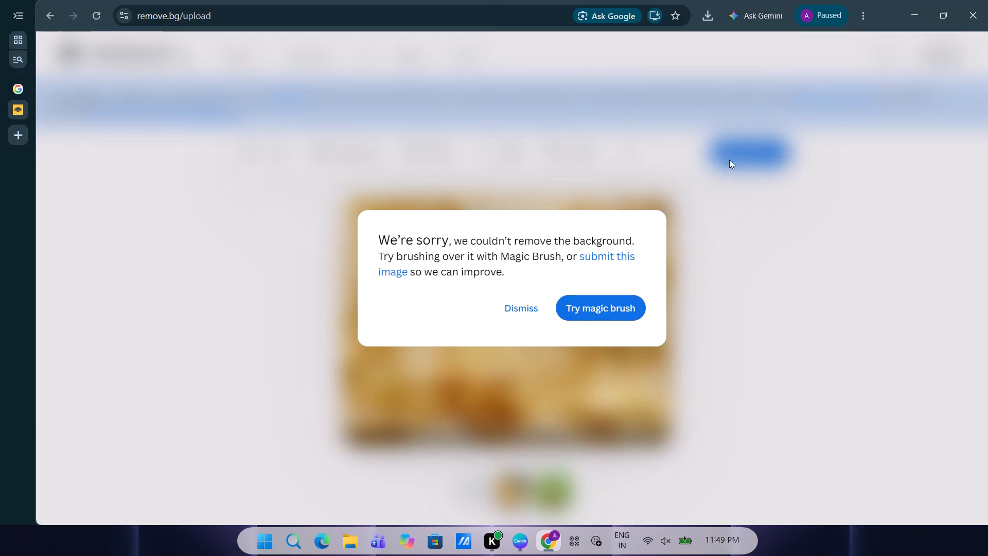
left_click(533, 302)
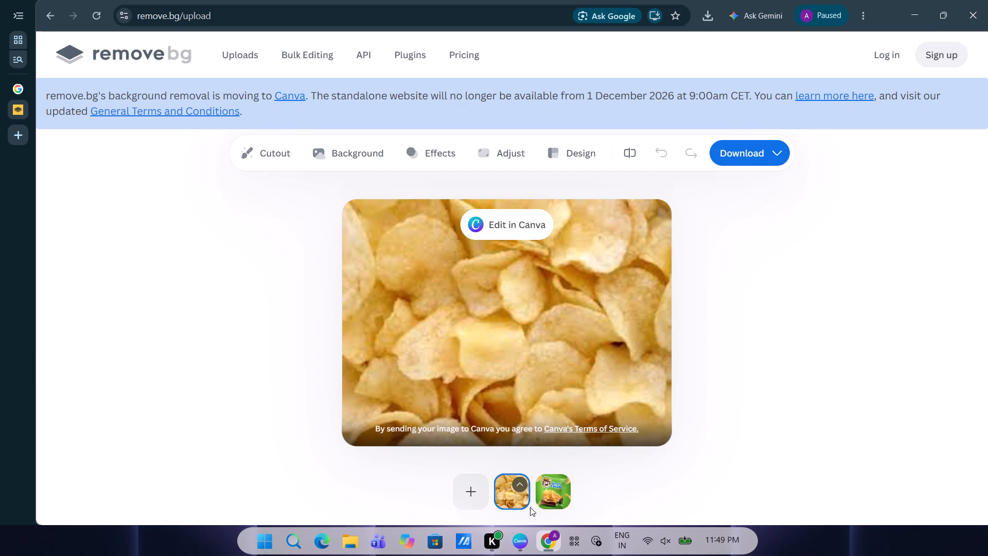
Delete the potato chips picture images (10) from the uploaded images.
left_click(523, 487)
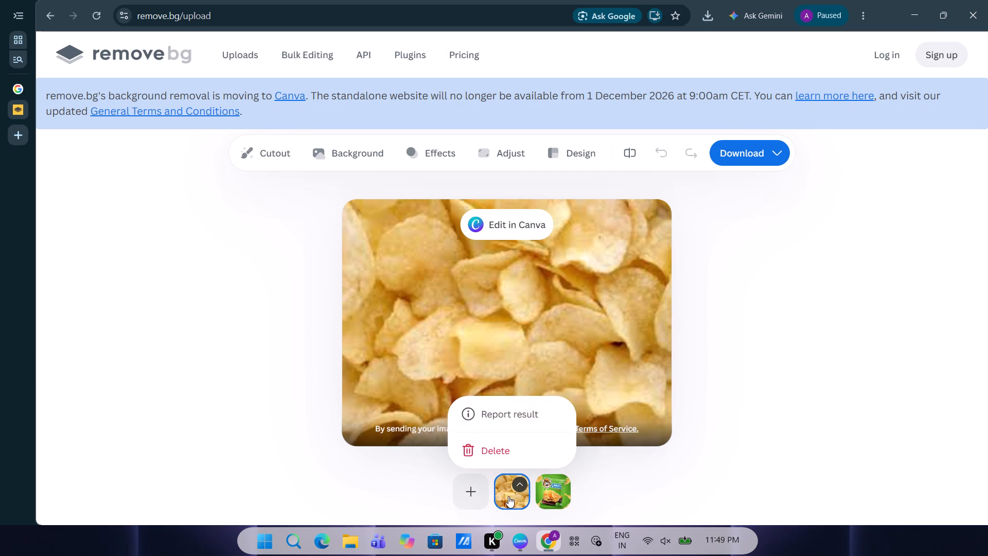
left_click(511, 447)
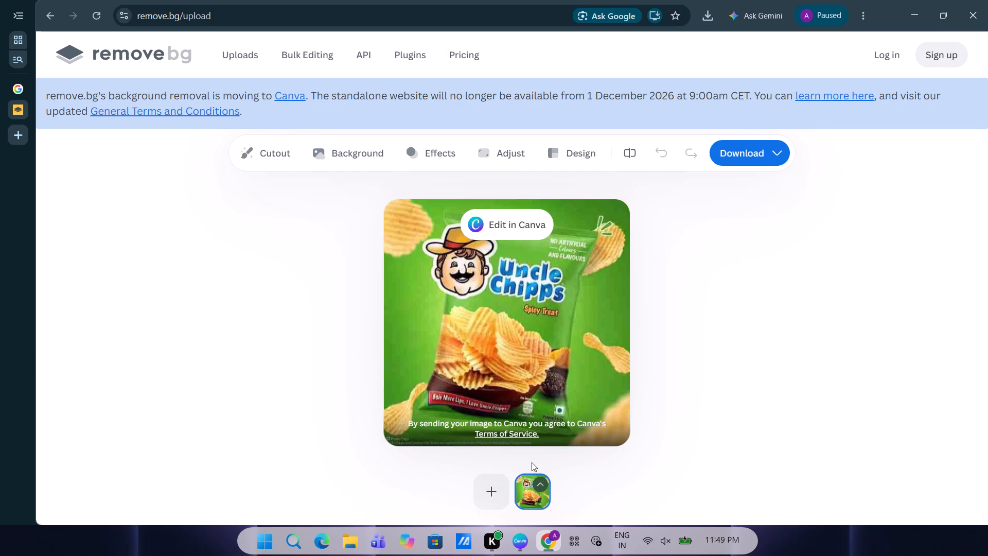
Remove the background of the chips bowl picture images (11) from the Gallery and download the free 408 x 612 preview.
left_click(483, 494)
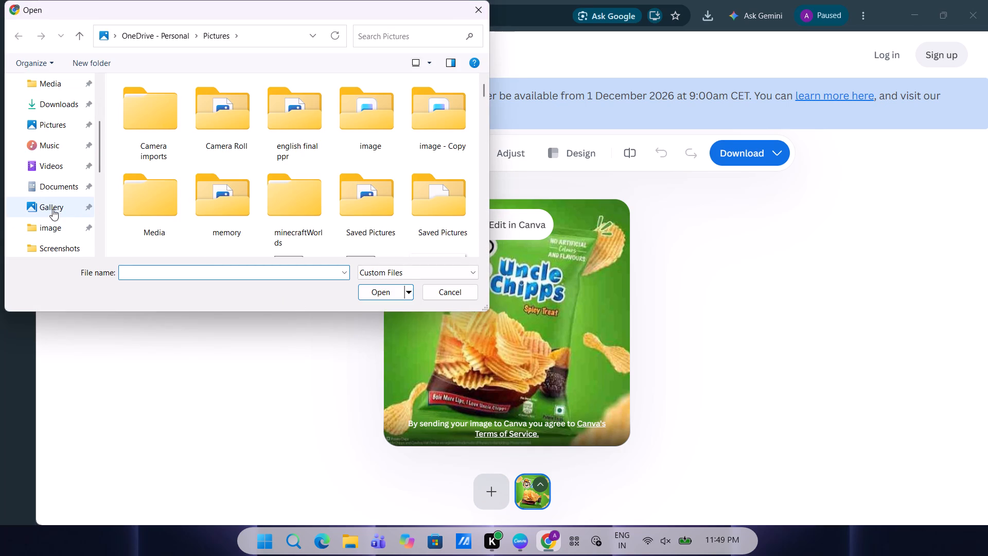
left_click(52, 209)
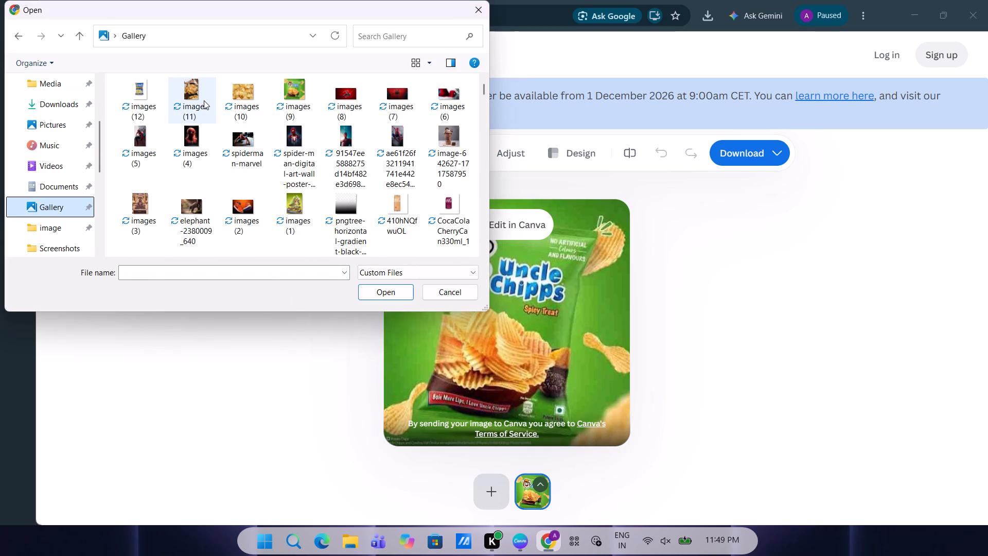
double_click(204, 100)
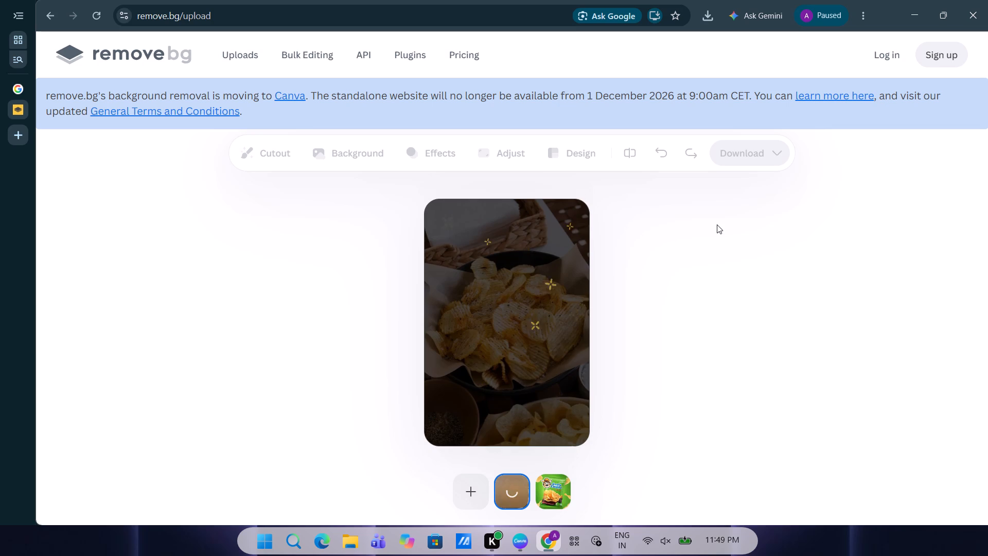
left_click(751, 158)
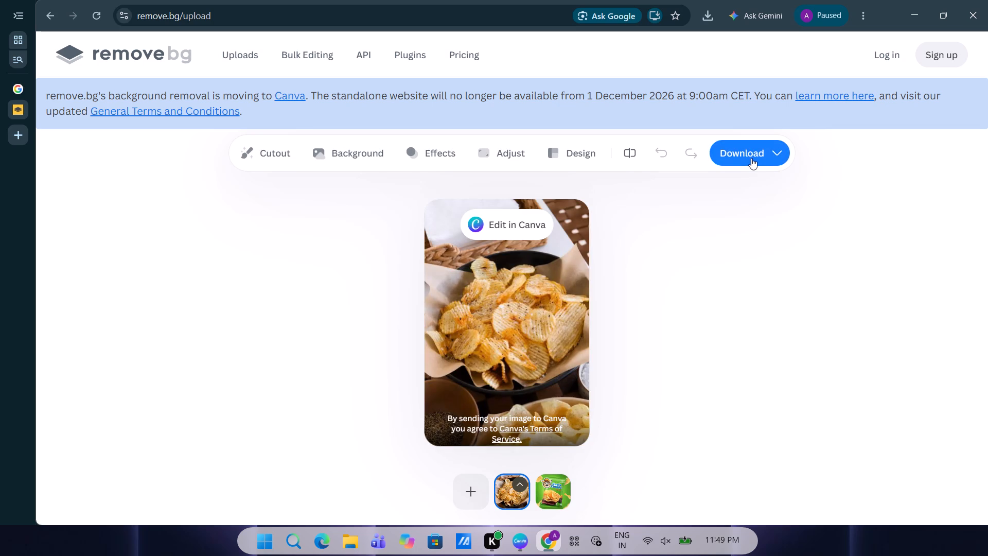
left_click(730, 193)
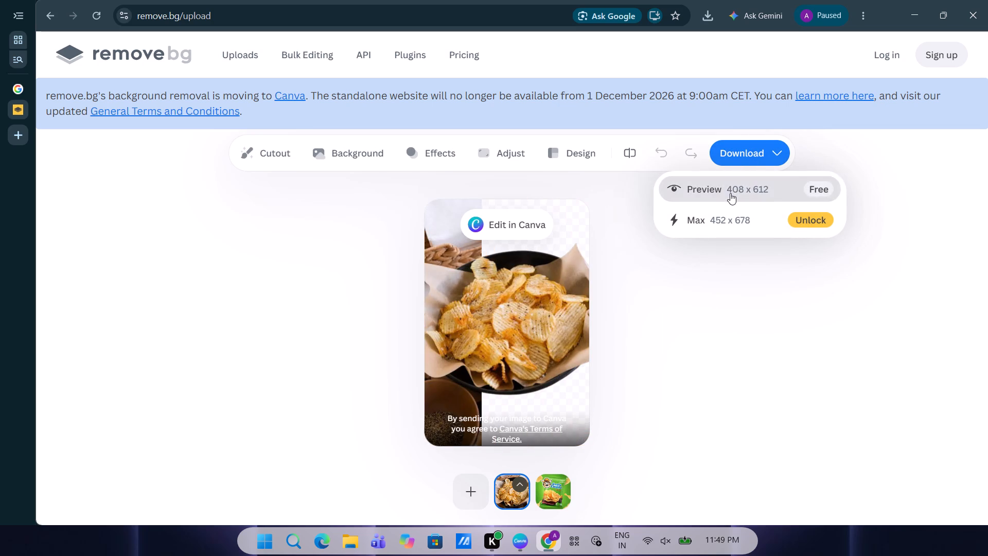
Remove the background of the blue Uncle Chipps packet picture images (12) from the Gallery and download the free 408 x 612 preview.
left_click(480, 499)
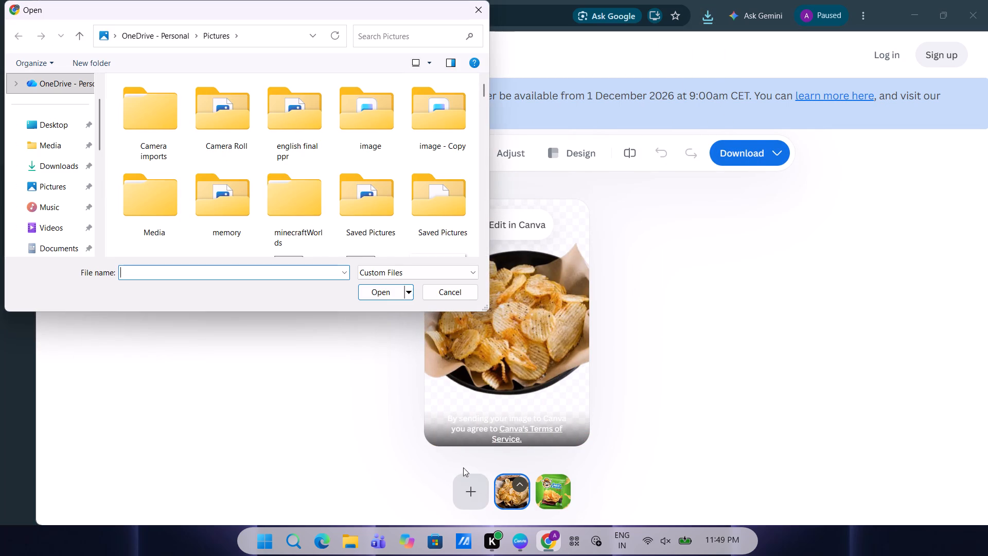
left_click(377, 287)
scroll(49, 202, "down", 1)
left_click(51, 203)
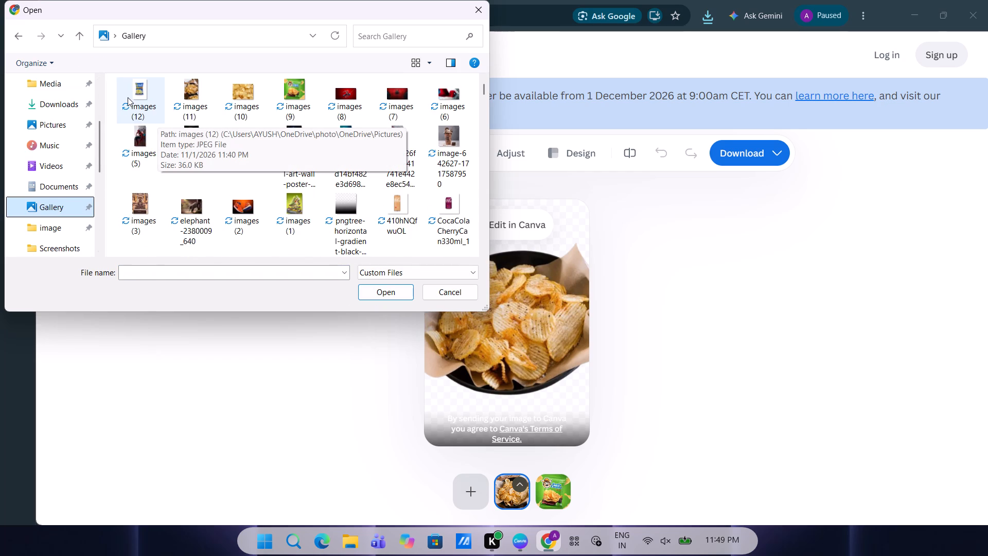
double_click(128, 97)
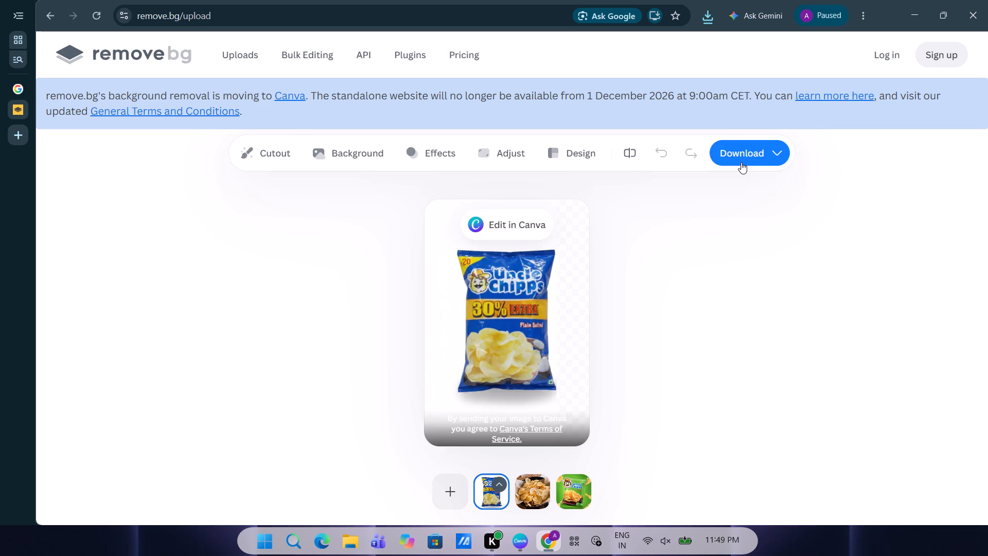
left_click(754, 161)
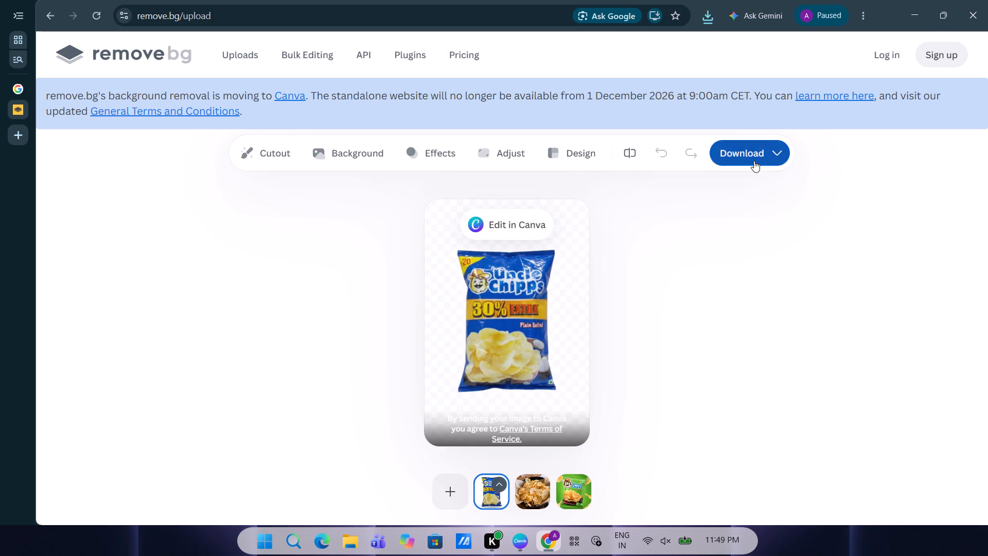
left_click(746, 185)
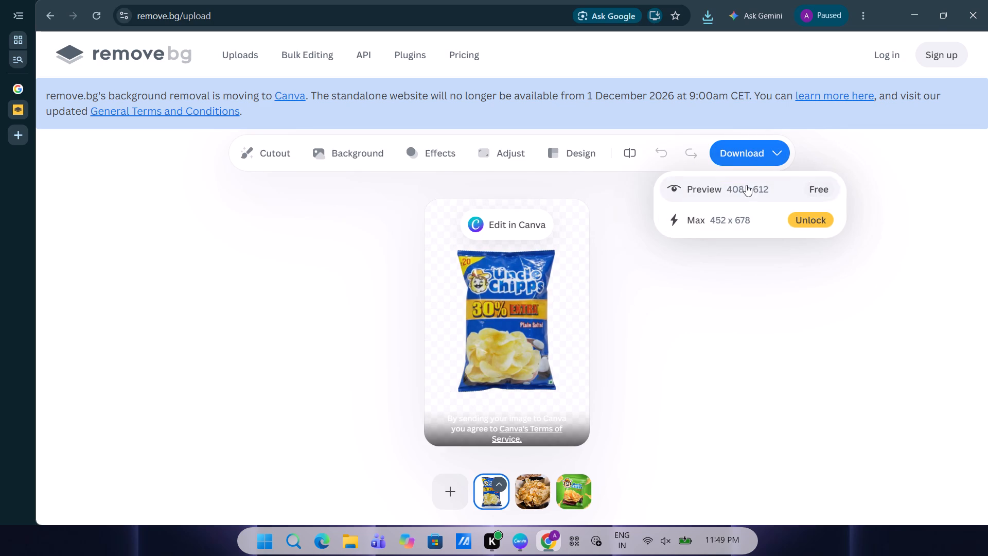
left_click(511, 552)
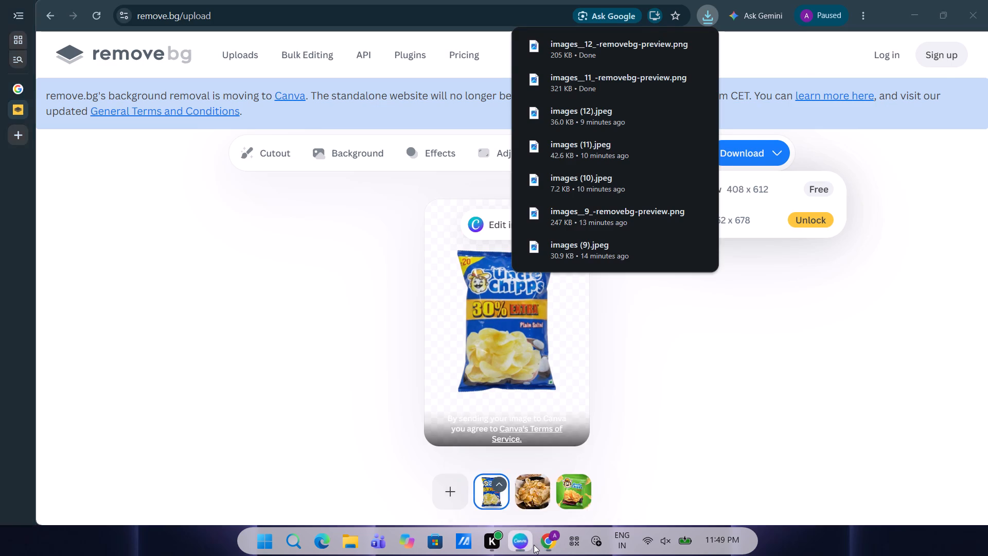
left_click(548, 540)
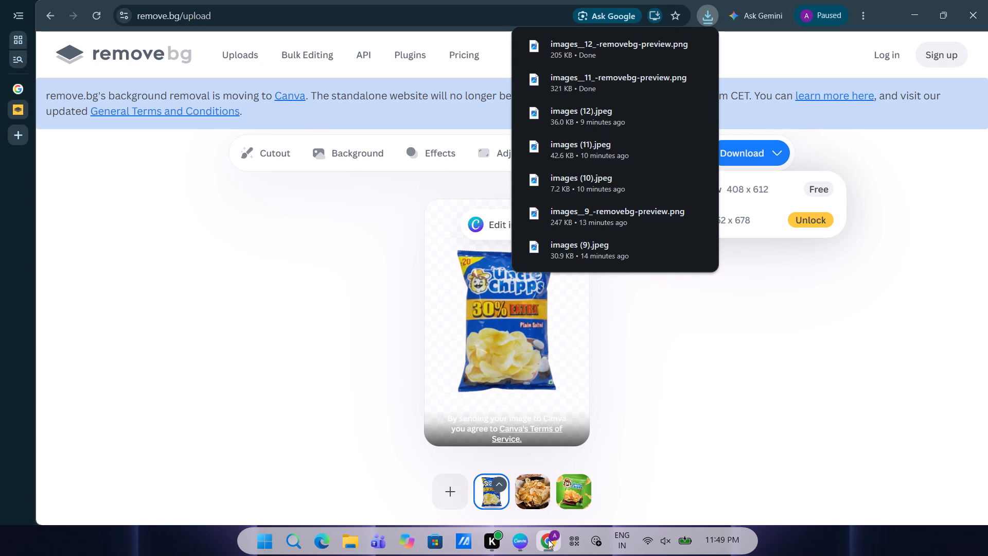